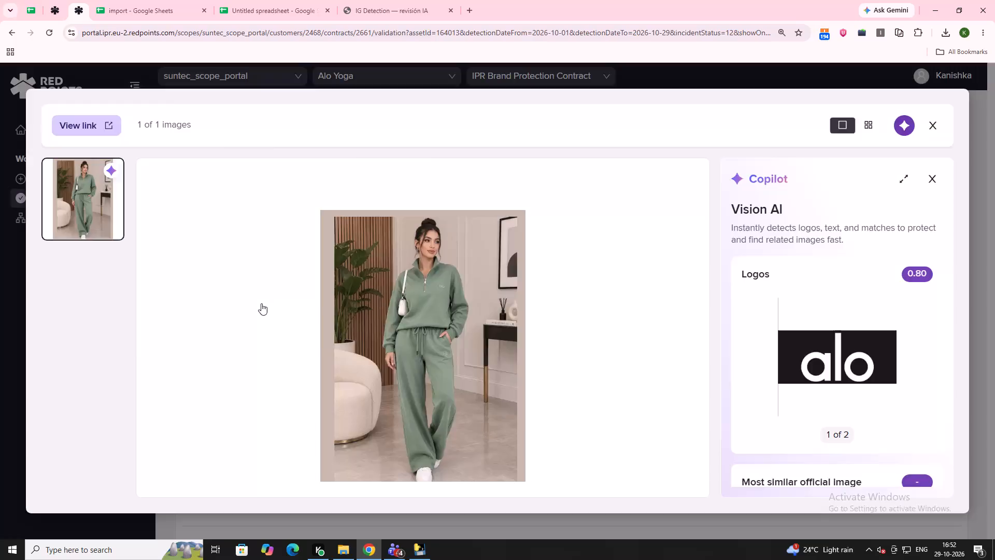
Expand the full bio of the honar_beauty Instagram profile and translate the page to English.
left_click(624, 291)
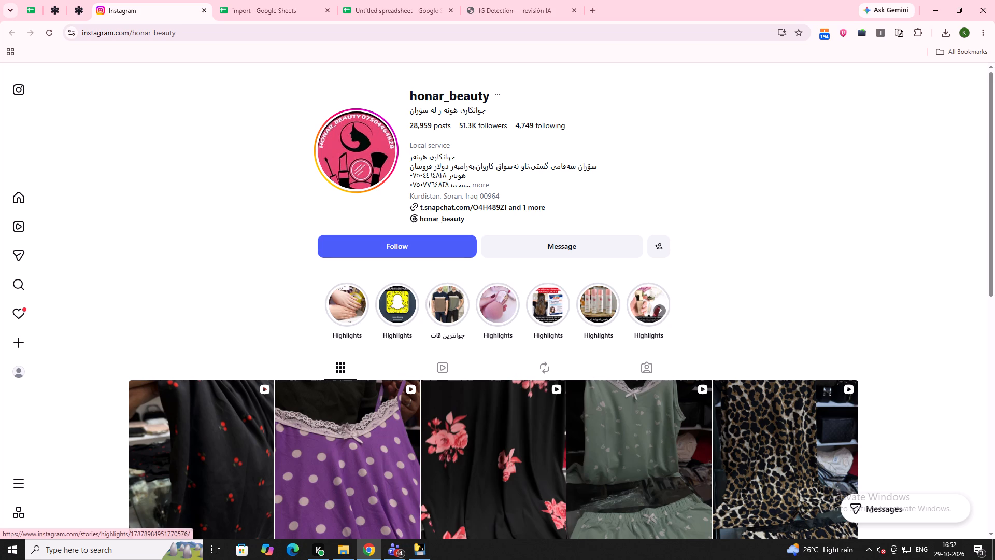
left_click(478, 183)
right_click(578, 102)
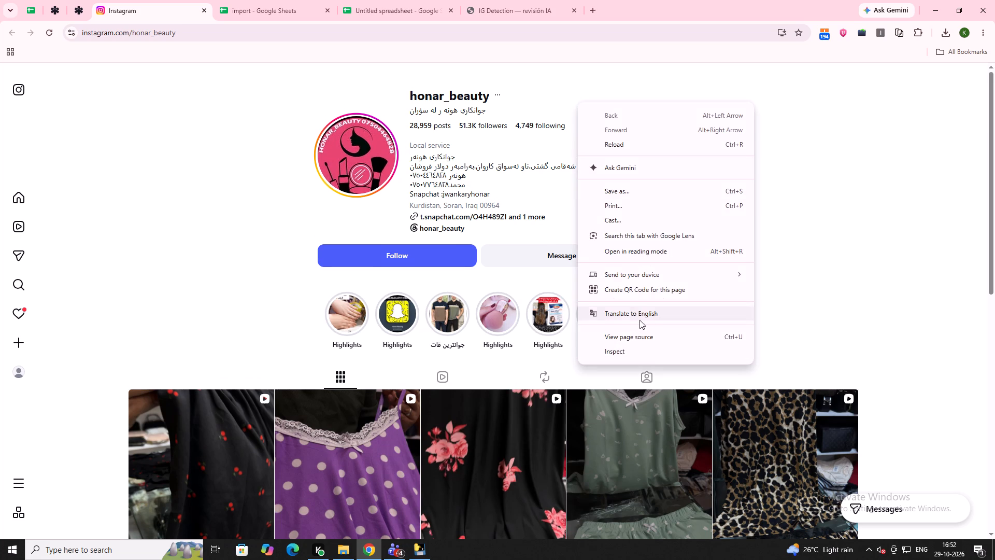
left_click(639, 320)
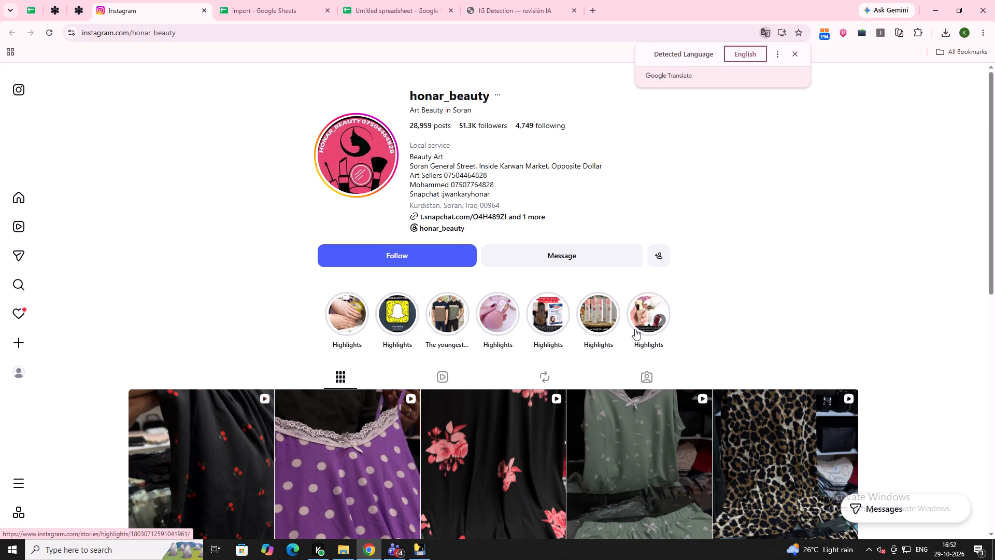
key("ctrl+w")
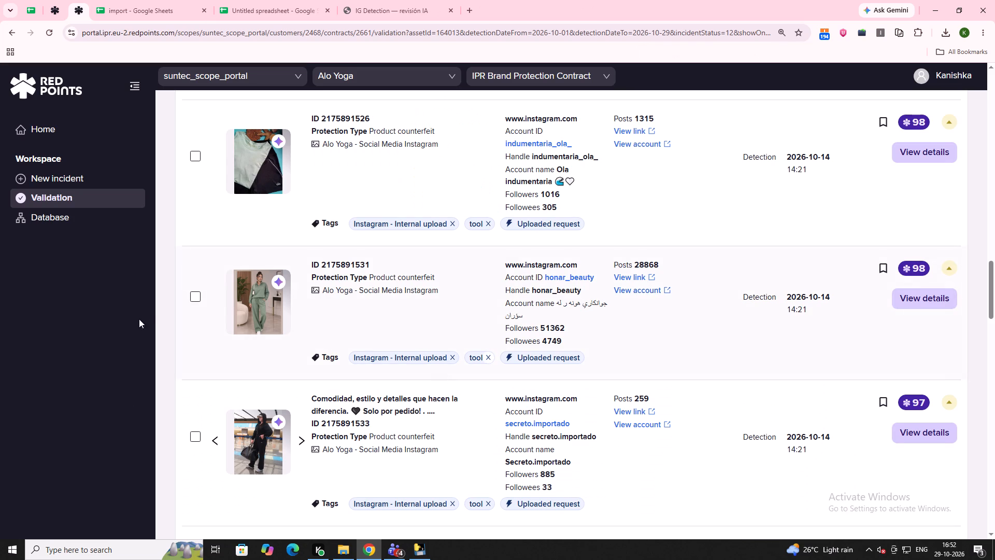
left_click(190, 297)
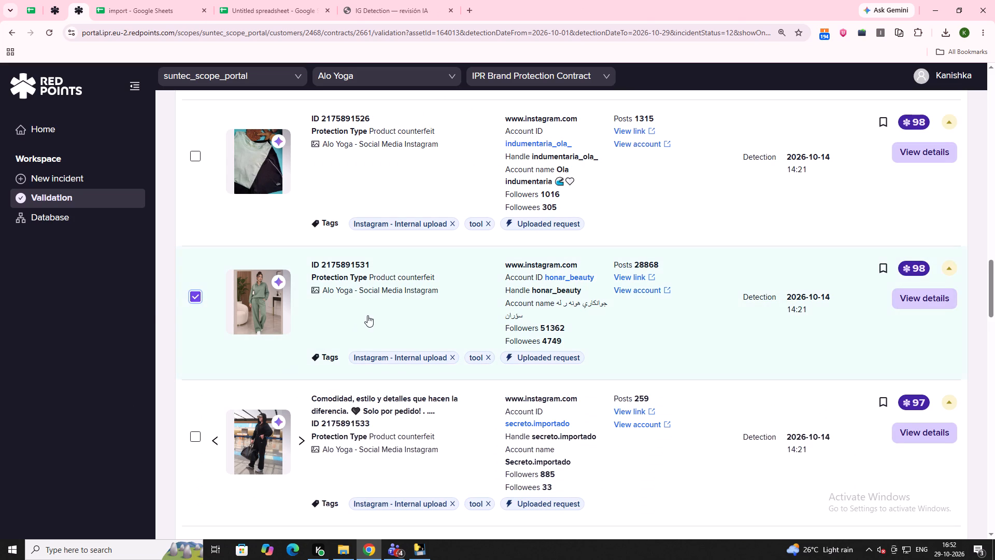
left_click(825, 27)
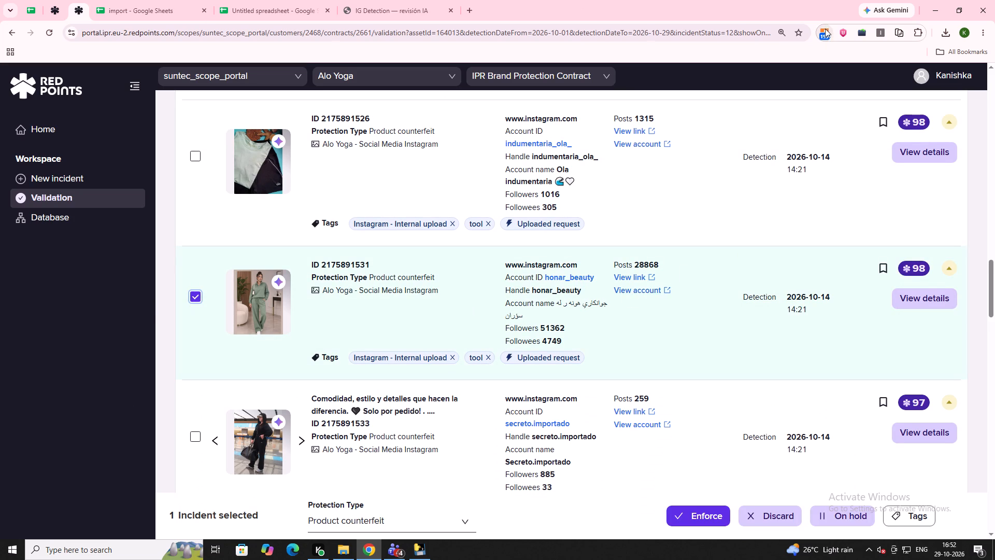
left_click(908, 507)
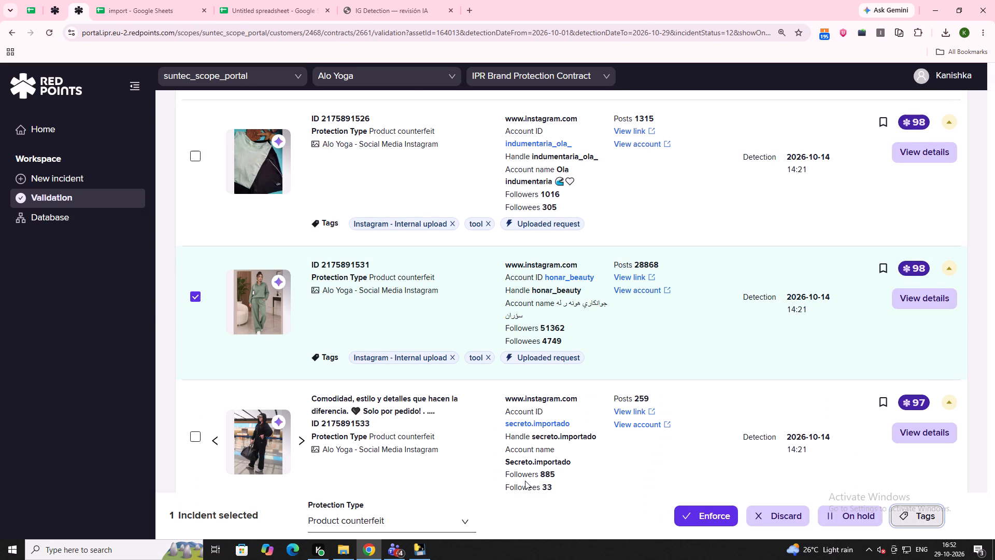
left_click(349, 245)
left_click(334, 223)
left_click(335, 211)
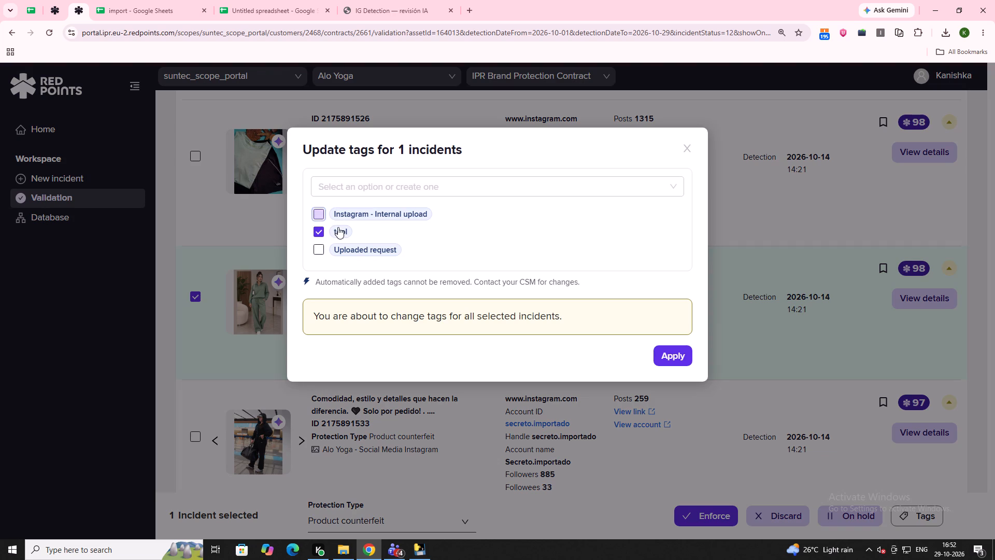
left_click(338, 227)
left_click(333, 187)
type("ty")
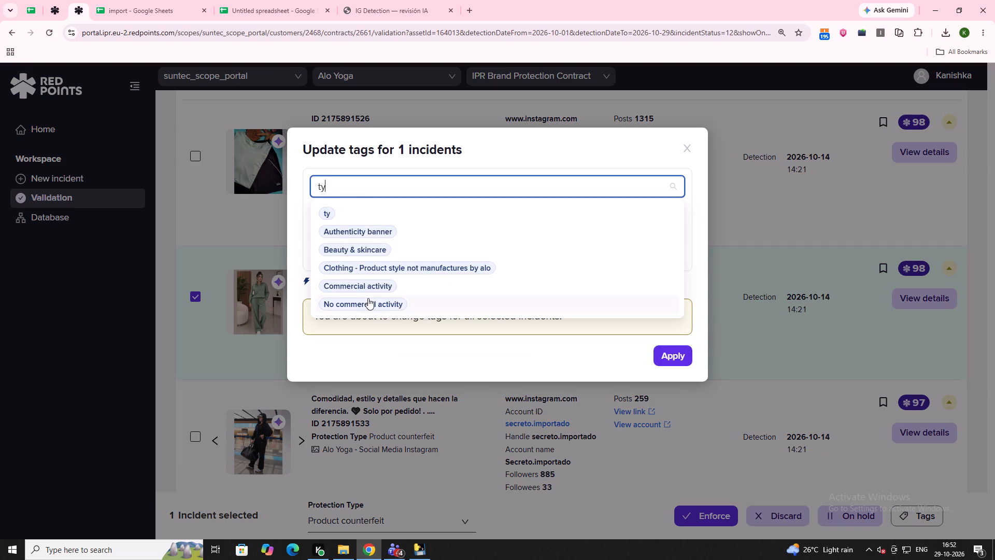
left_click(363, 281)
left_click(674, 376)
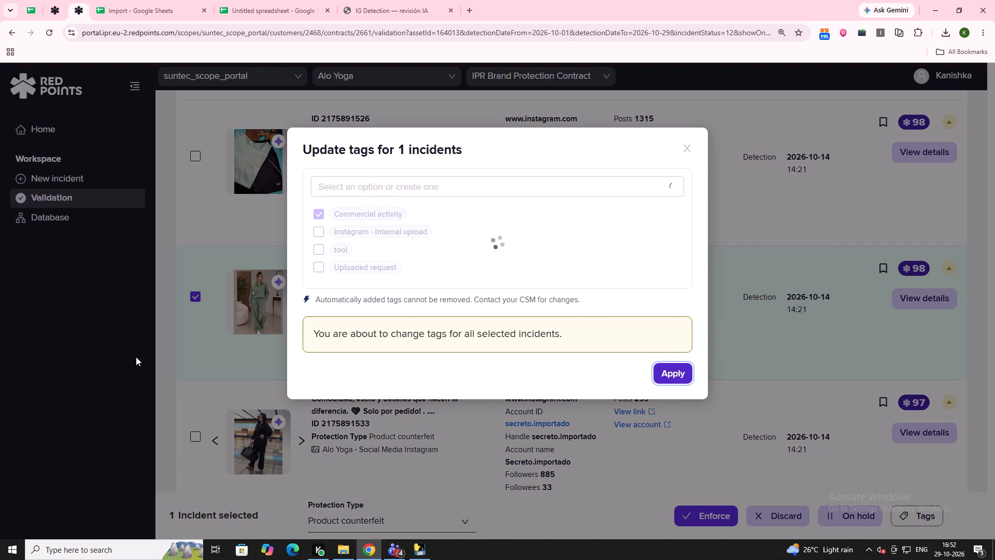
left_click(194, 297)
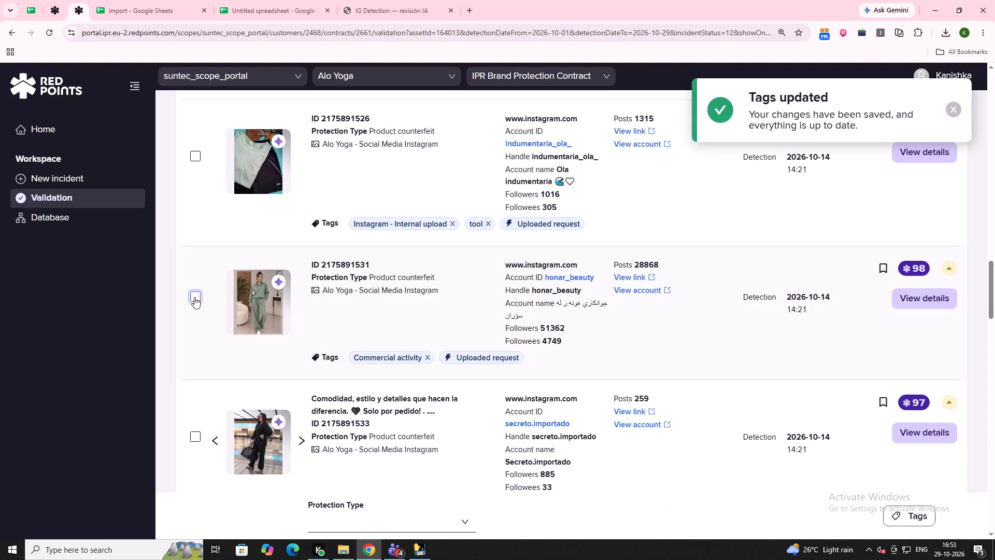
Switch to the IG Detection review page and filter its listings to Counterfeit.
left_click(379, 0)
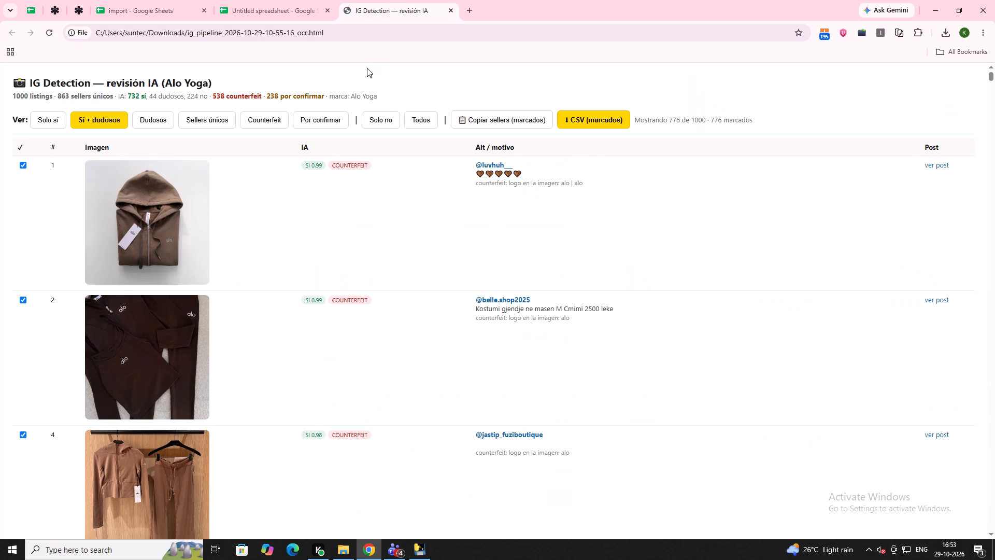
triple_click(255, 119)
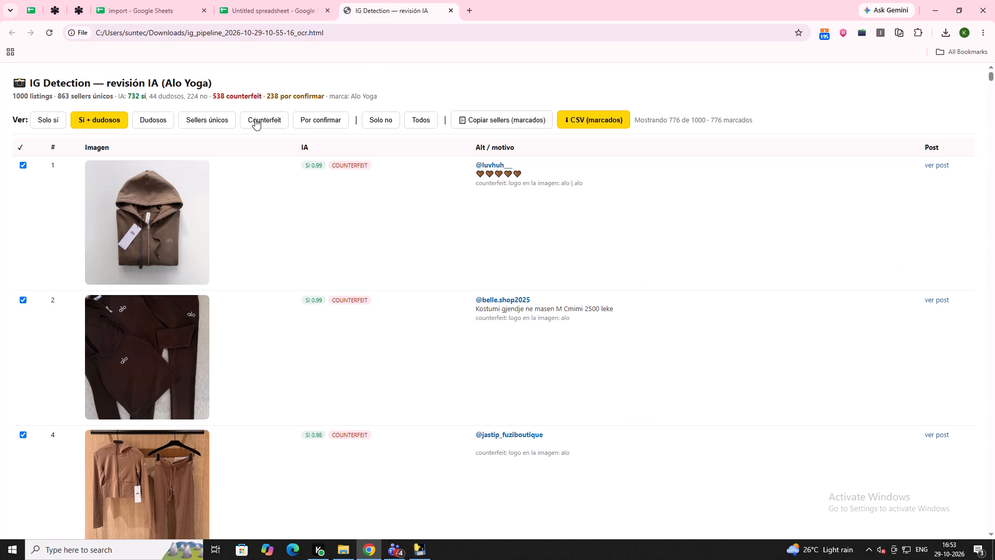
triple_click(255, 119)
triple_click(255, 119)
triple_click(255, 119)
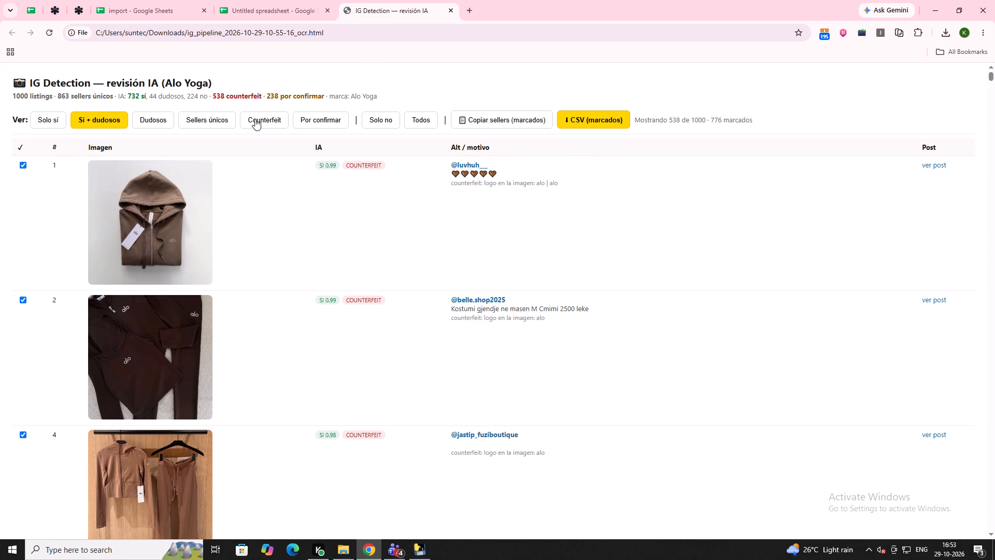
double_click(255, 119)
scroll(444, 325, "up", 4)
Unmark listings 10 and 23, both flagged NO VENDEDOR?, in the counterfeit results.
scroll(462, 259, "down", 1)
scroll(421, 290, "down", 13)
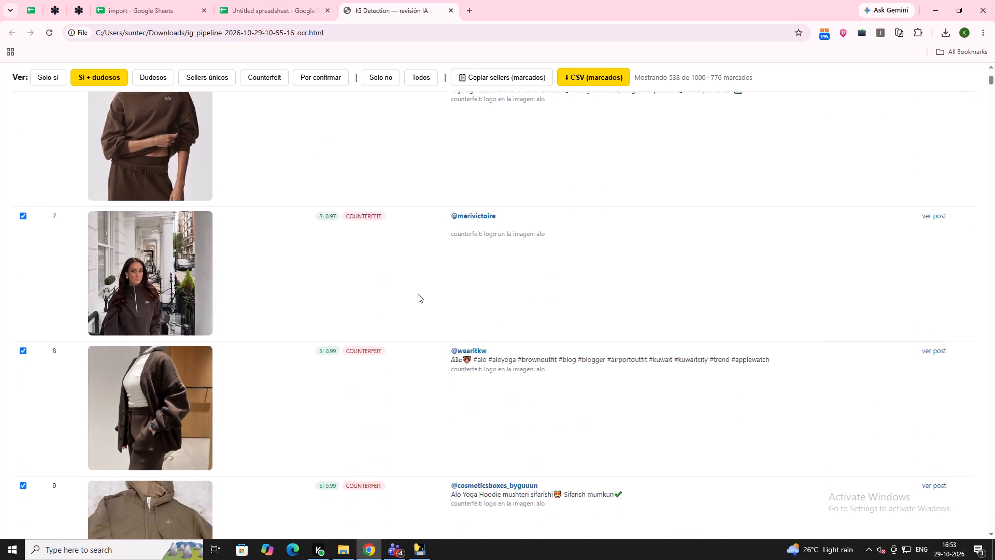
scroll(418, 293, "down", 6)
left_click(23, 204)
scroll(253, 276, "down", 2)
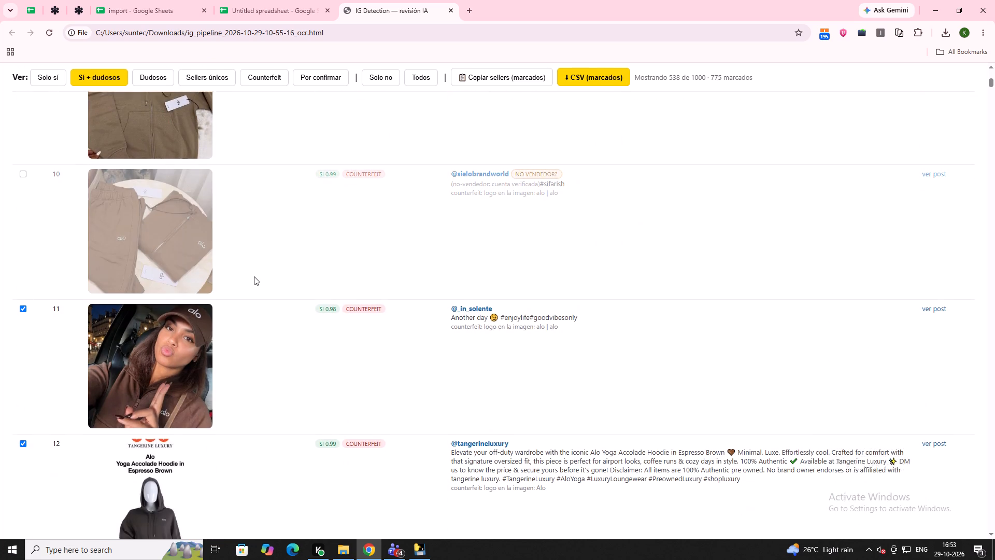
scroll(254, 276, "down", 4)
scroll(254, 276, "up", 1)
scroll(254, 276, "down", 10)
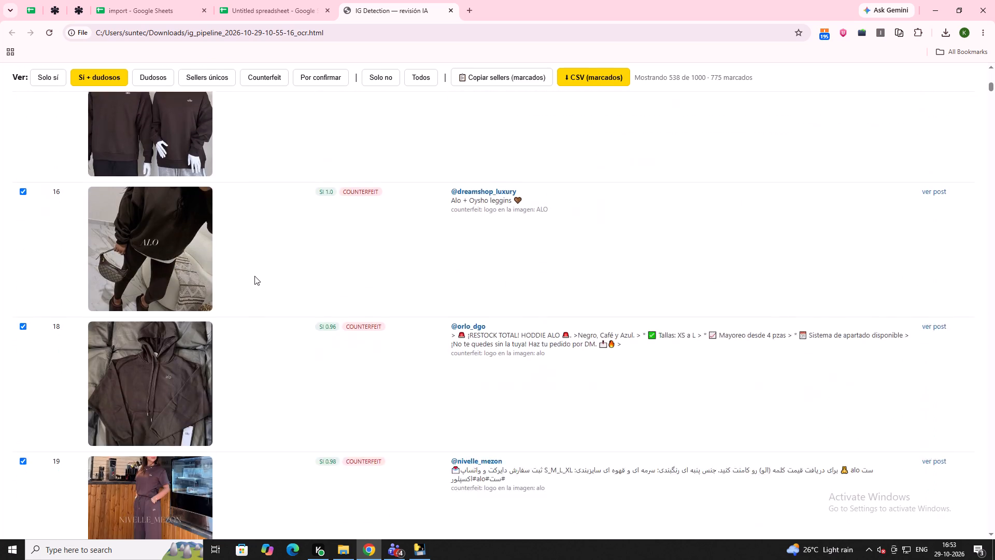
scroll(254, 276, "down", 12)
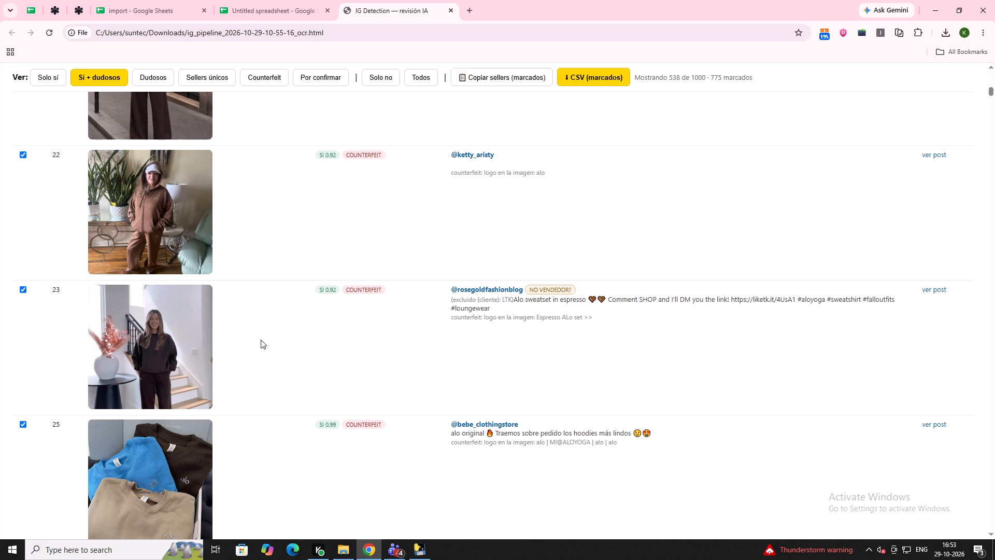
left_click(22, 287)
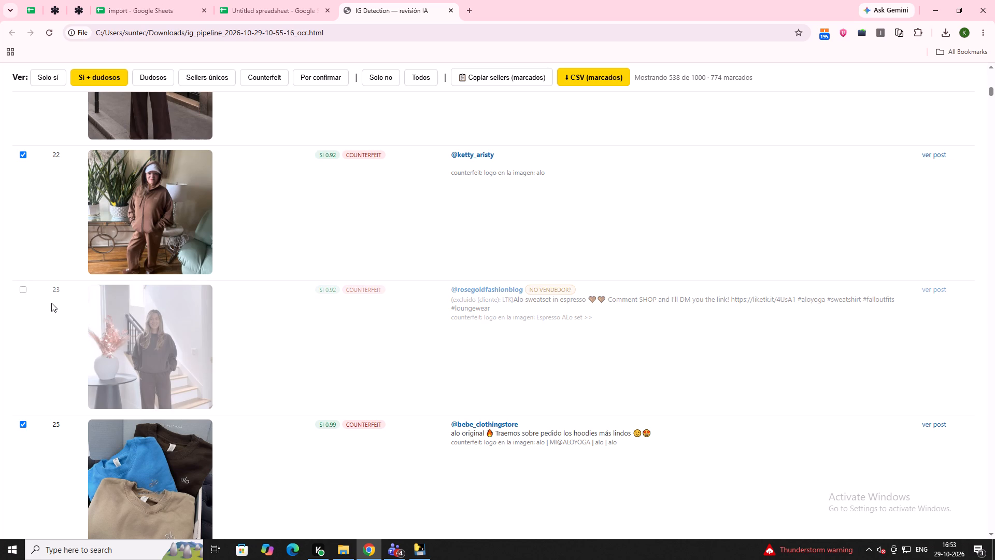
Review the following counterfeit listings and unmark listing 56, flagged NO VENDEDOR?.
scroll(159, 292, "down", 12)
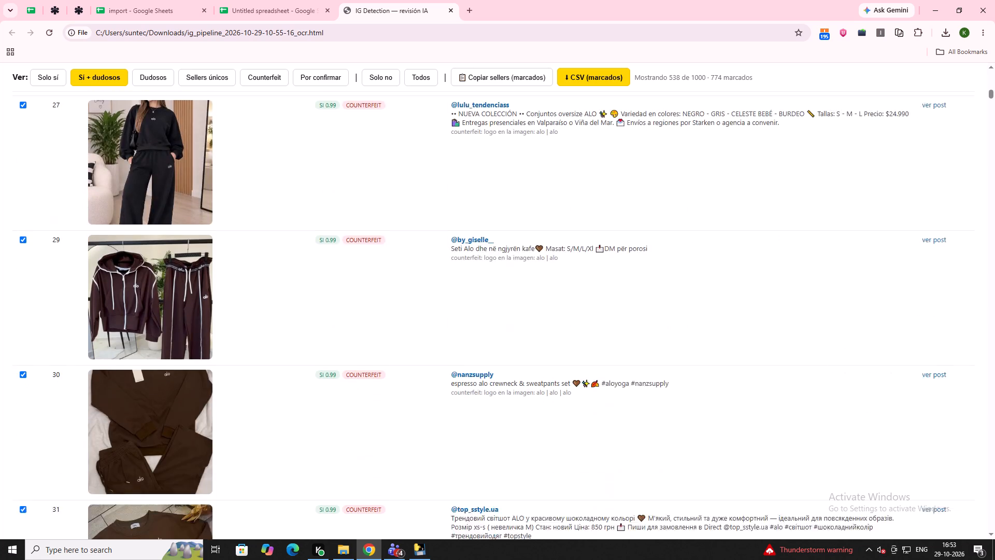
scroll(162, 293, "down", 10)
scroll(161, 311, "down", 15)
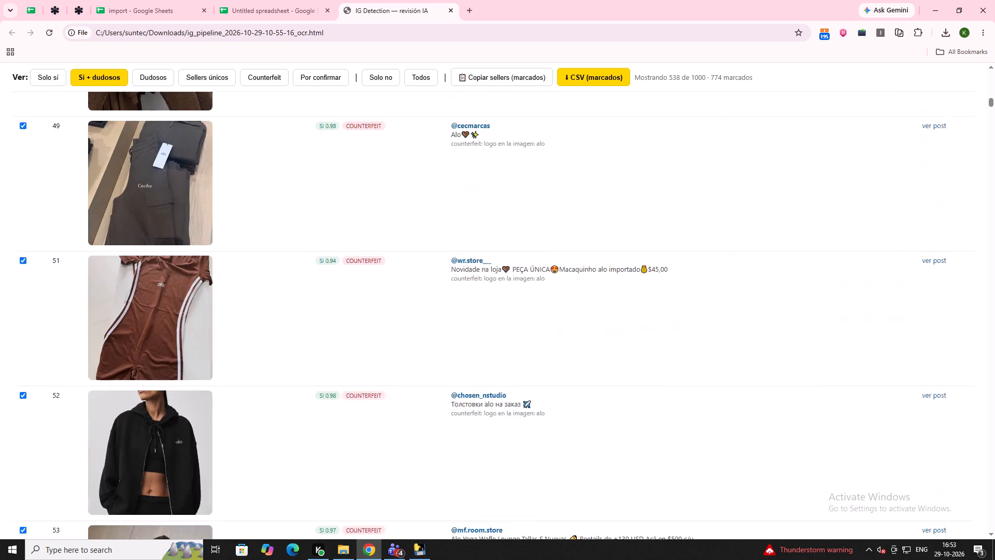
scroll(161, 311, "up", 1)
scroll(161, 311, "down", 12)
scroll(22, 296, "up", 2)
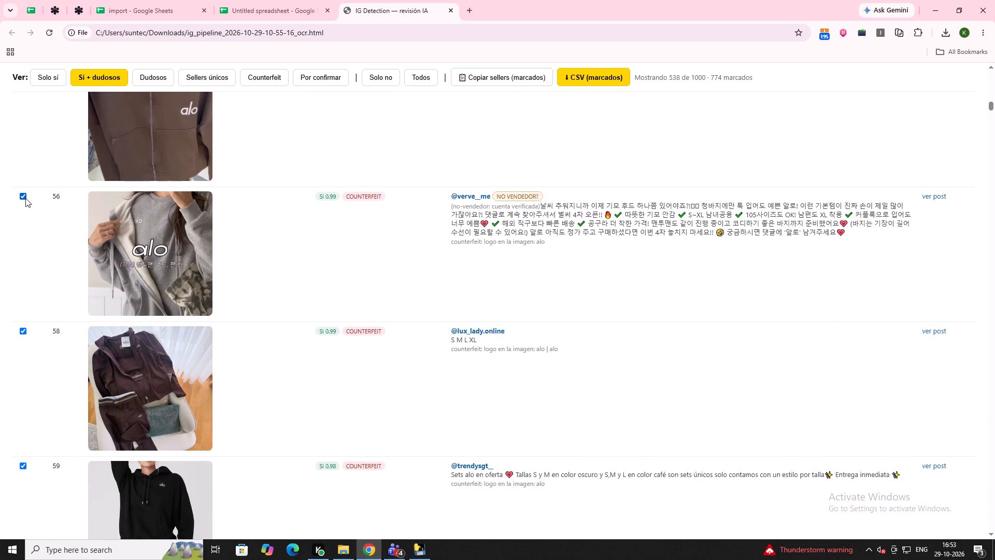
left_click(22, 197)
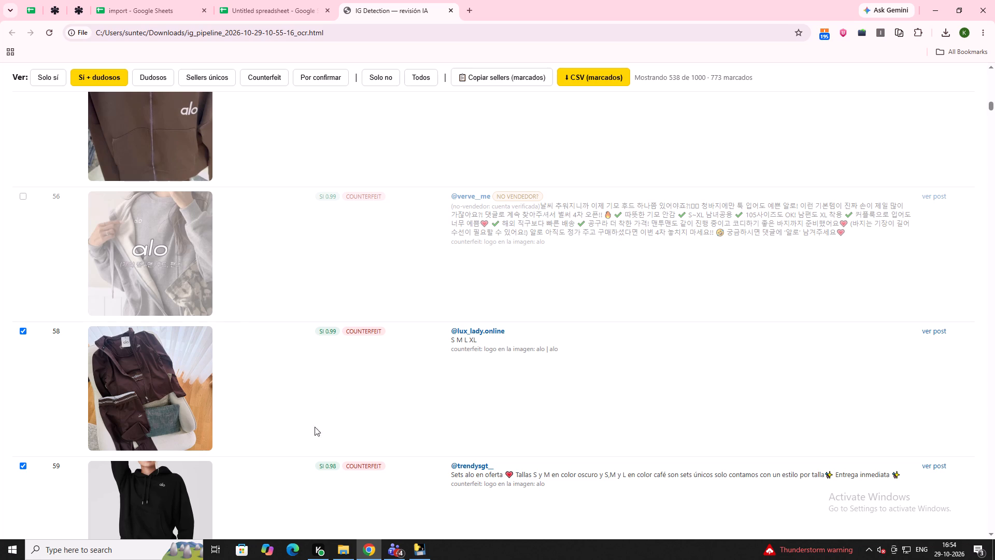
Unmark listings 62 and 79, both flagged NO VENDEDOR?, in the counterfeit results.
scroll(140, 368, "down", 8)
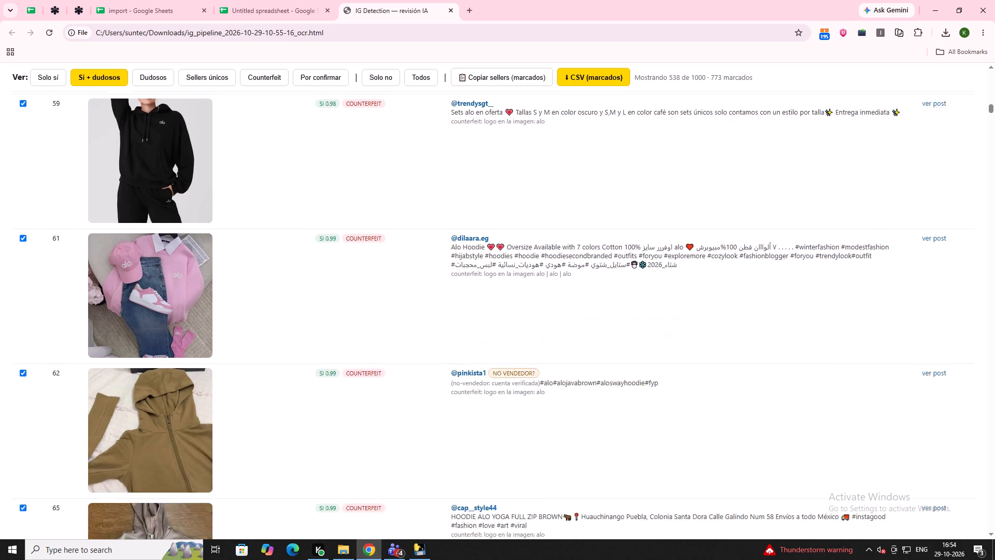
scroll(136, 353, "down", 1)
left_click(23, 268)
scroll(101, 292, "down", 6)
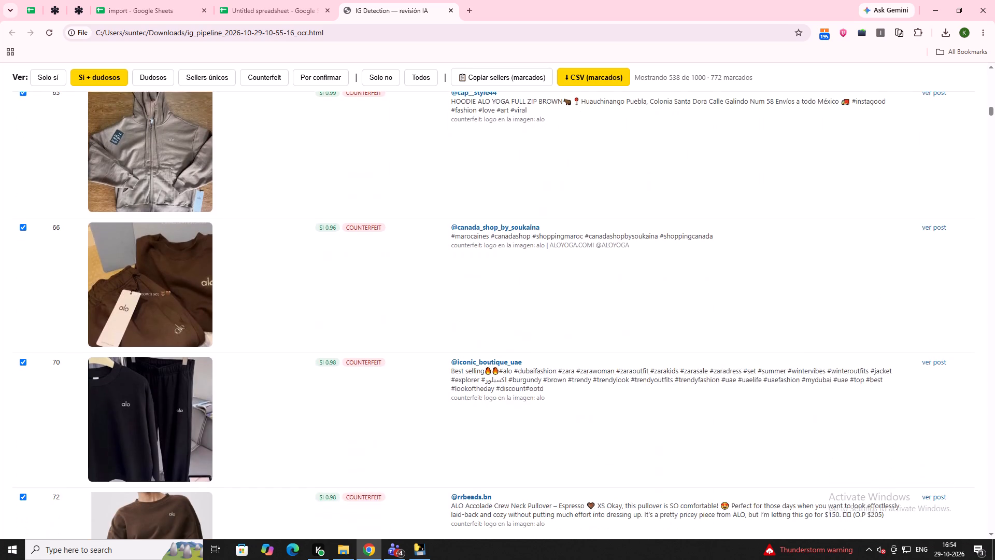
scroll(101, 292, "down", 14)
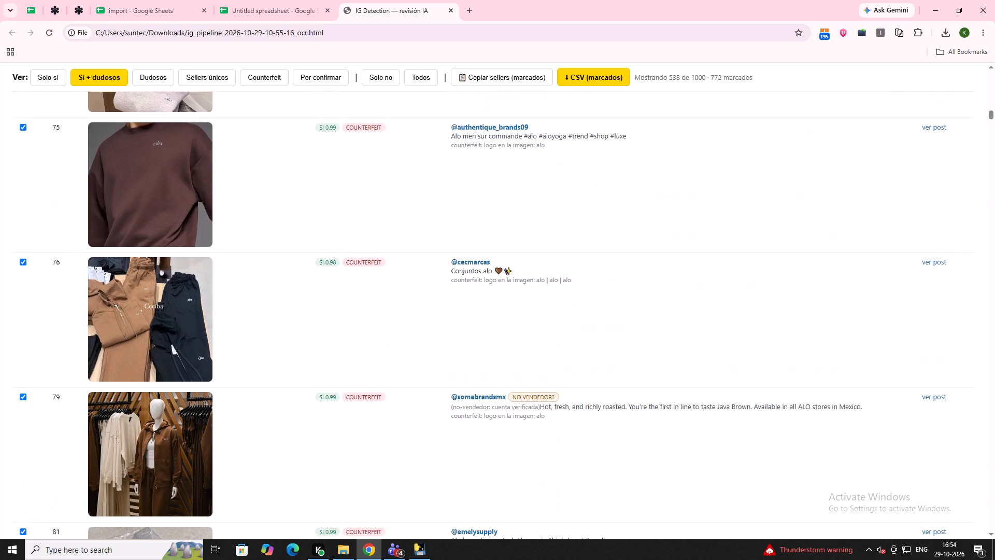
left_click(23, 312)
Review the counterfeit listings from 81 onward and unmark listing 134, flagged NO VENDEDOR?.
scroll(75, 331, "down", 4)
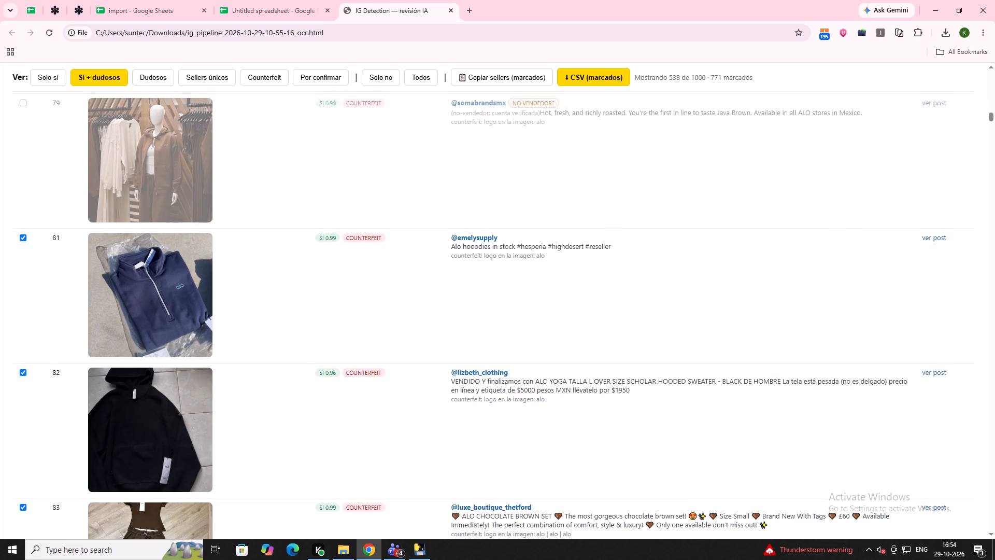
scroll(89, 331, "down", 12)
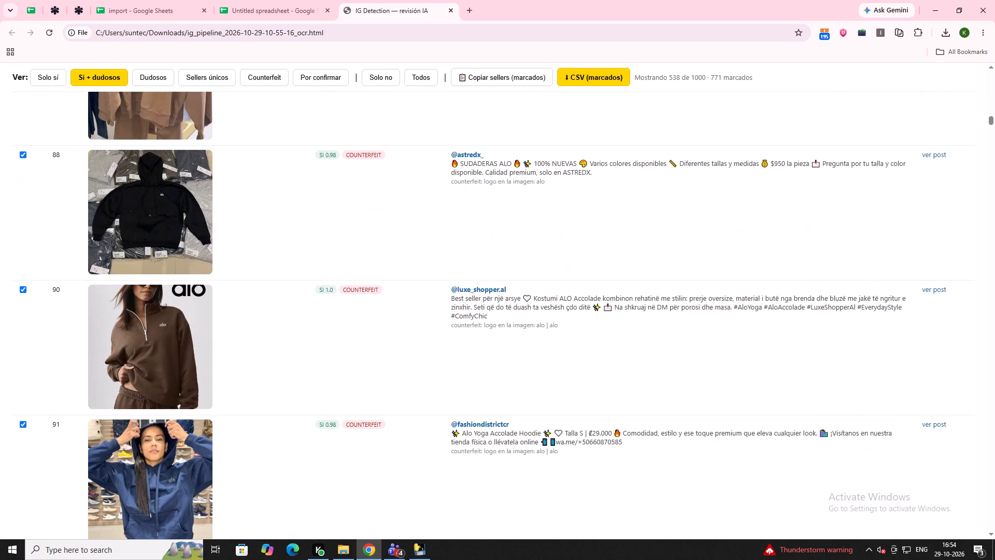
scroll(102, 340, "down", 11)
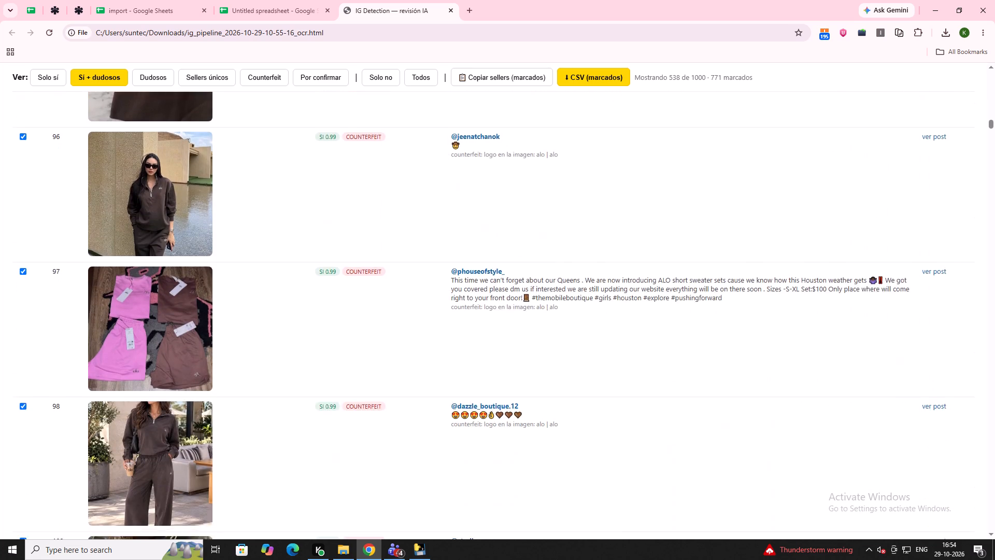
scroll(112, 361, "down", 11)
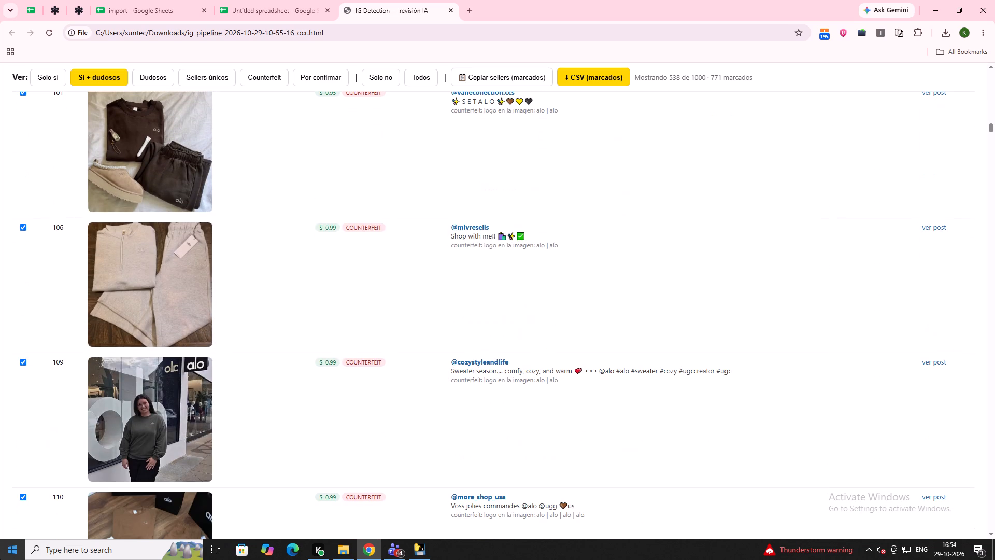
scroll(60, 443, "down", 15)
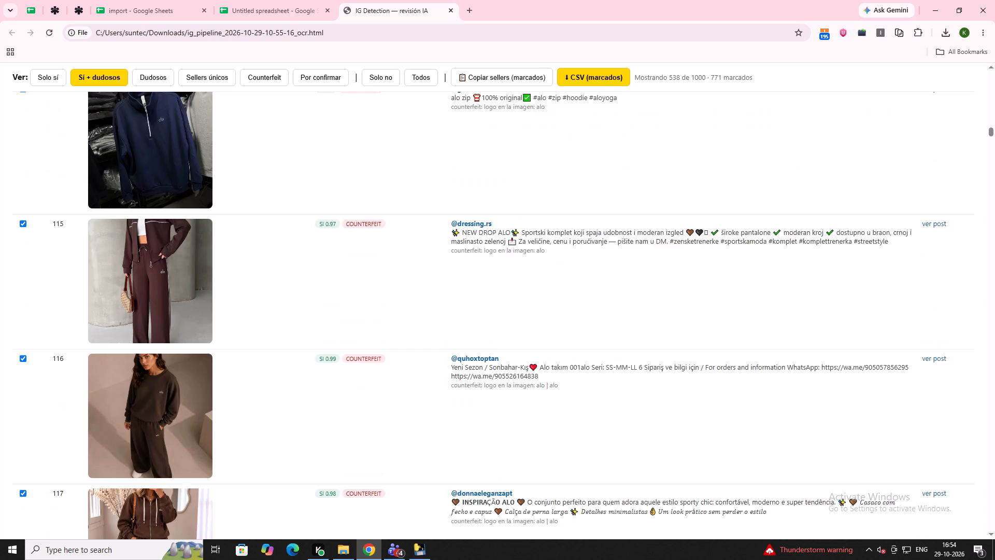
scroll(113, 386, "down", 18)
scroll(113, 386, "up", 1)
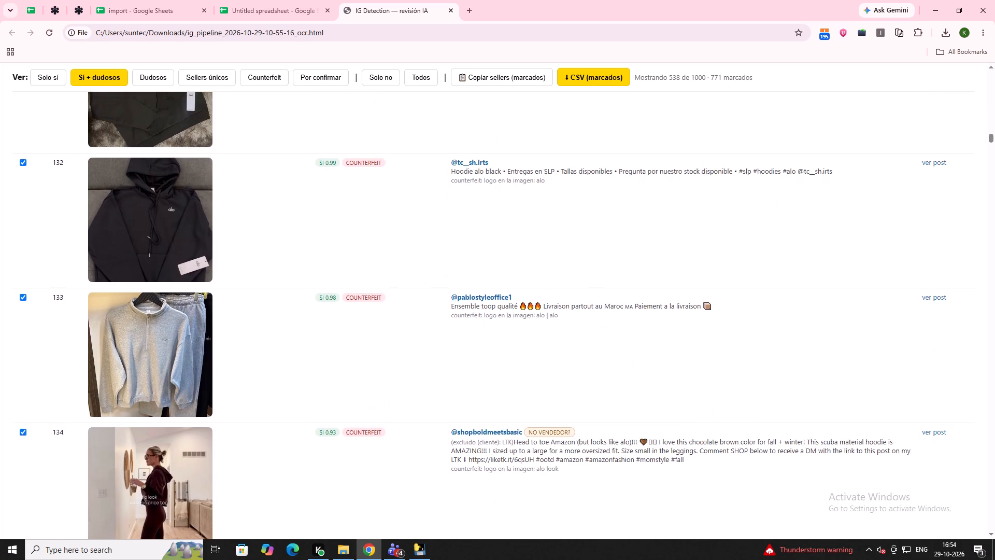
scroll(113, 386, "up", 1)
scroll(113, 386, "down", 6)
left_click(21, 197)
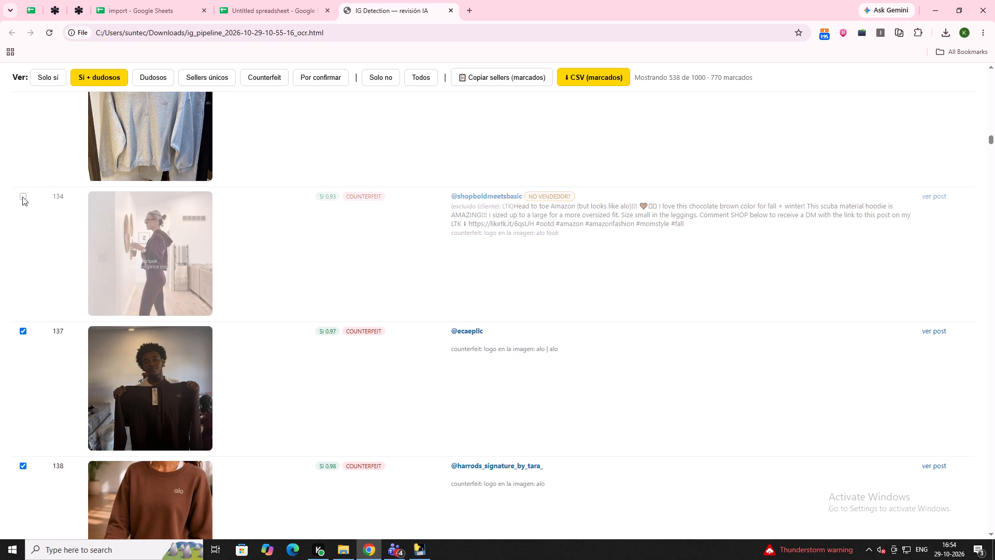
Unmark listings 149, 150 and 161, all flagged NO VENDEDOR?, in the counterfeit results.
scroll(169, 258, "down", 10)
scroll(96, 301, "down", 4)
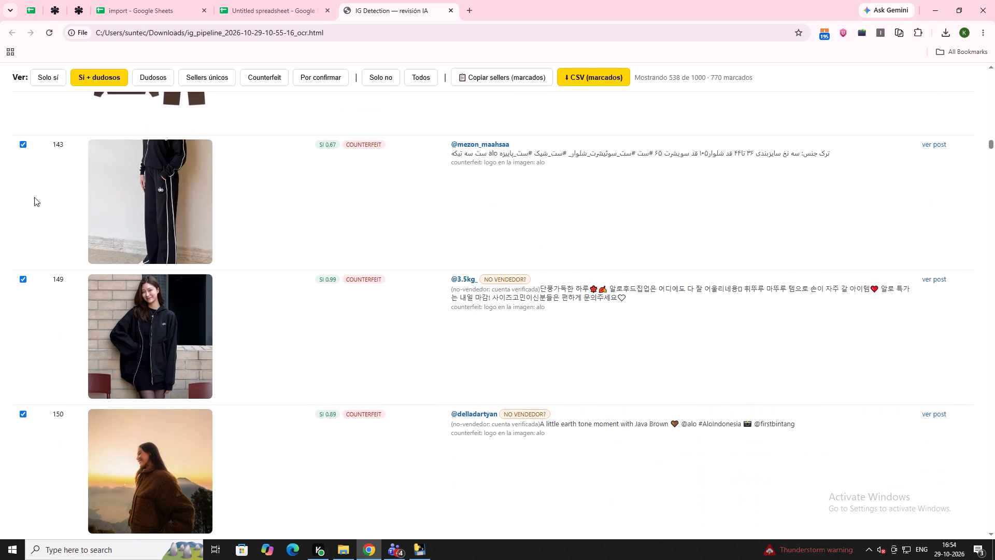
left_click(23, 278)
left_click(29, 416)
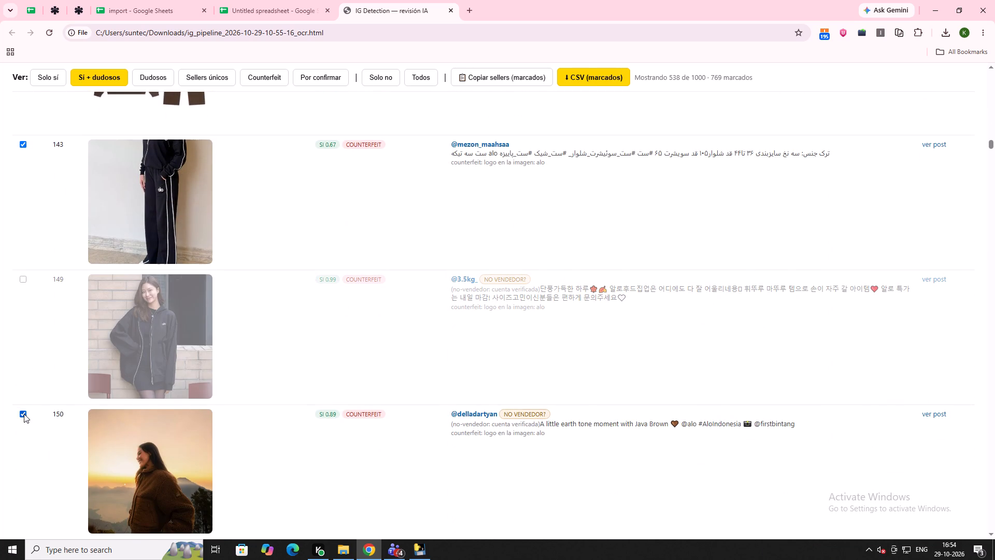
left_click(24, 414)
scroll(94, 355, "down", 20)
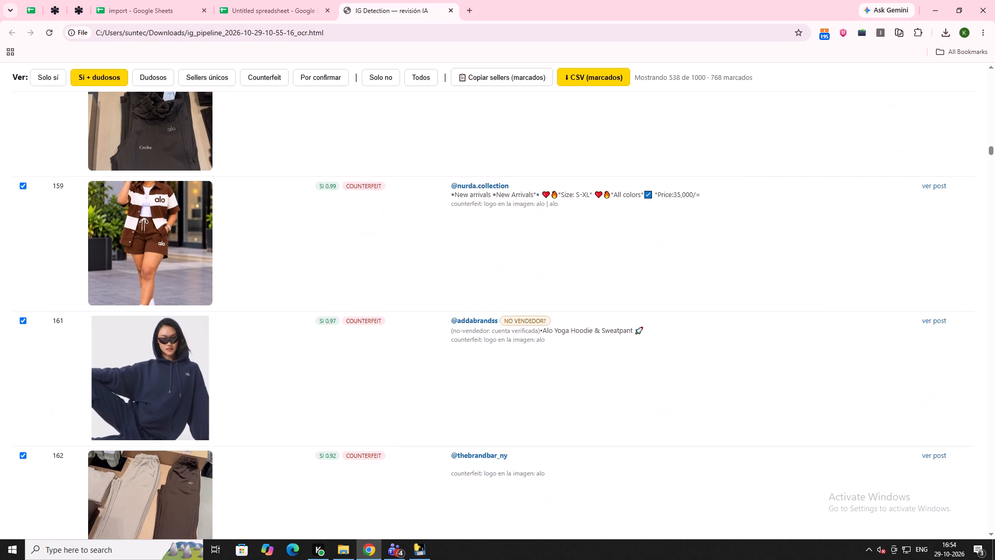
double_click(23, 316)
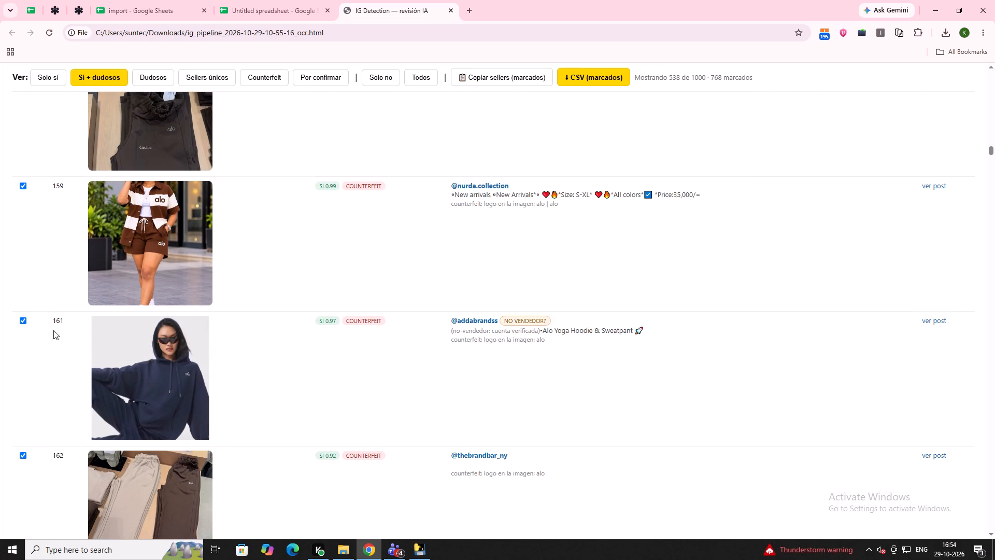
left_click(23, 320)
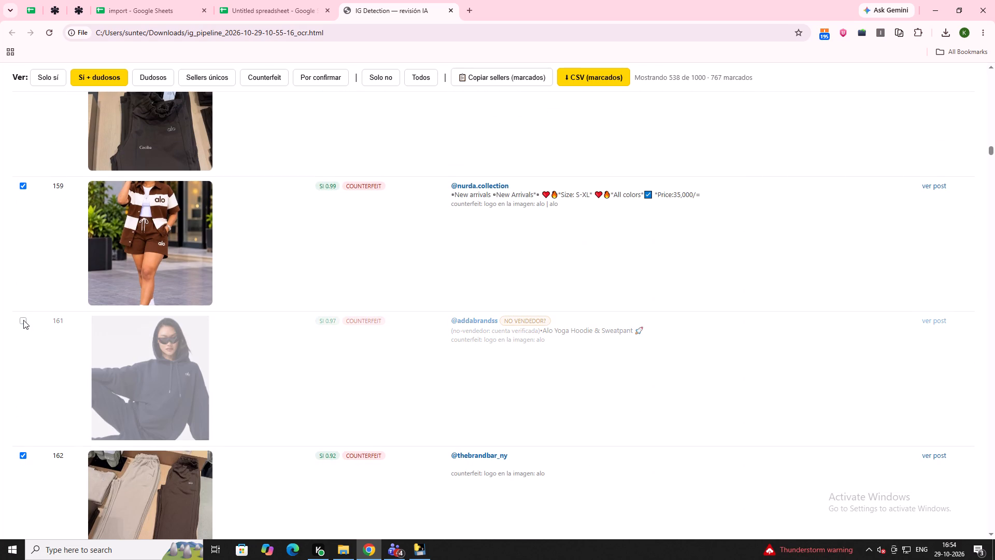
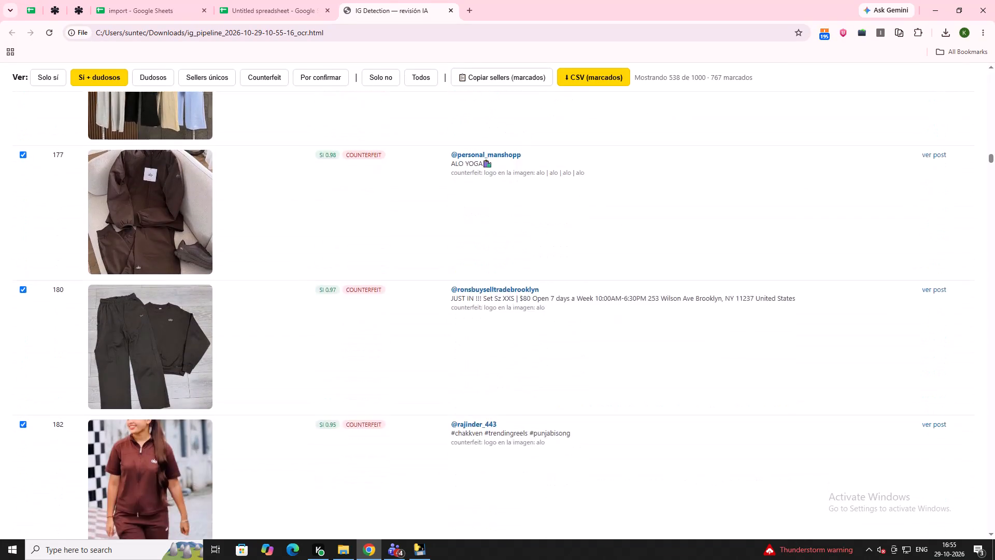
Unmark listings 186 and 221, both flagged NO VENDEDOR?, in the counterfeit results.
left_click(19, 277)
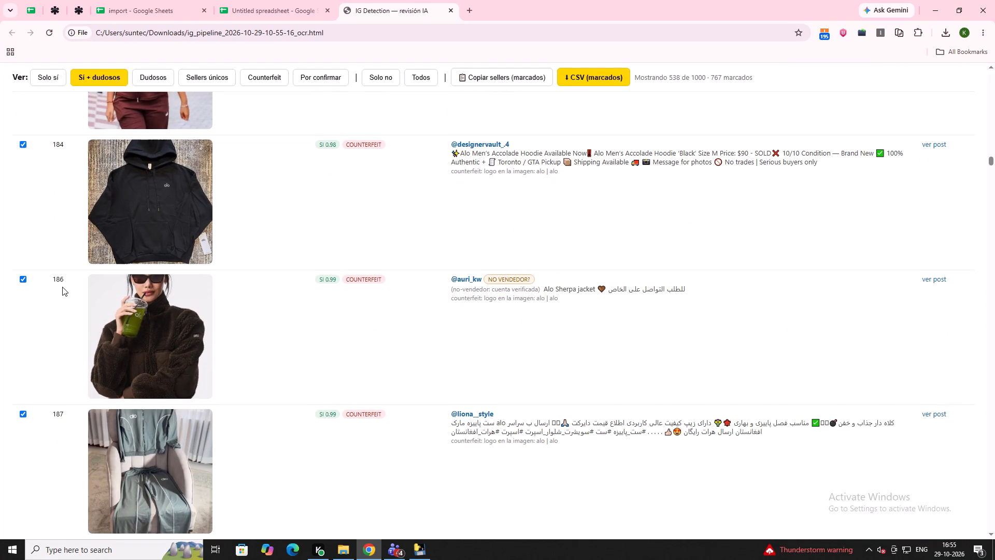
left_click(24, 279)
scroll(113, 258, "down", 6)
scroll(229, 298, "down", 2)
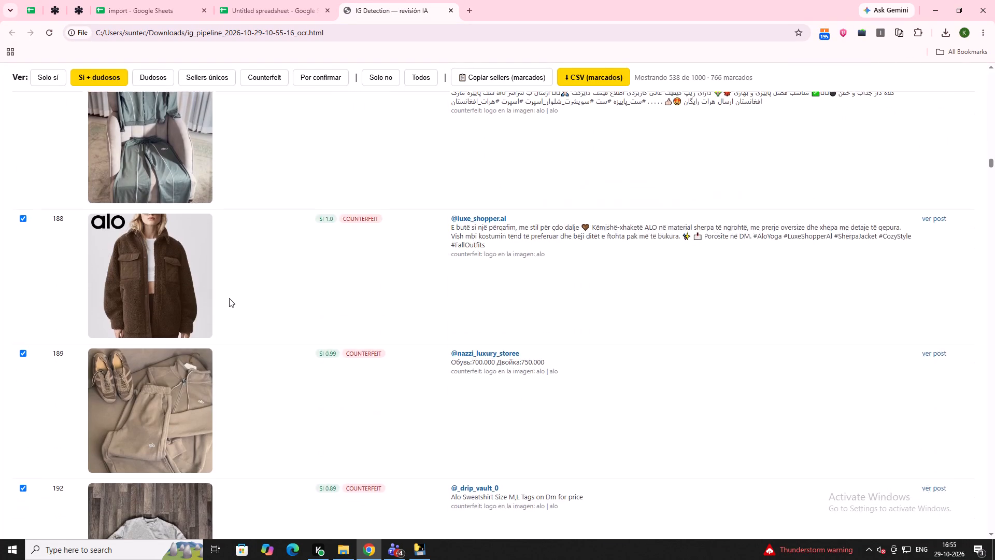
scroll(234, 299, "down", 4)
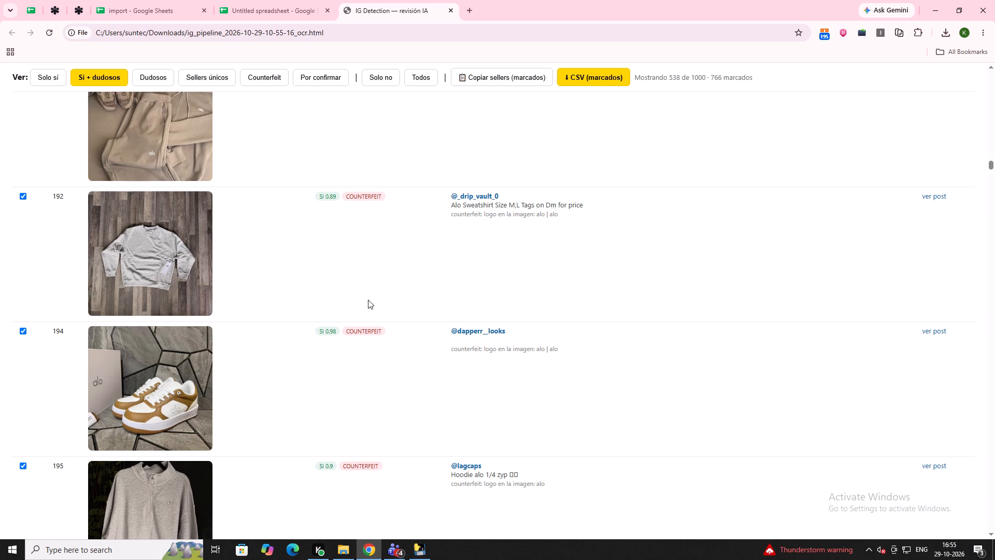
scroll(366, 304, "down", 8)
scroll(326, 335, "down", 8)
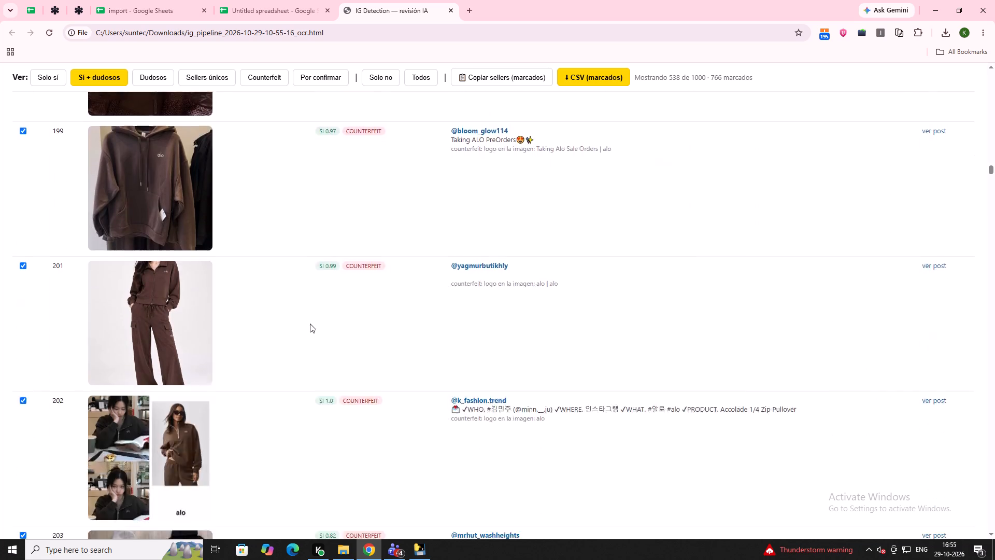
scroll(318, 334, "down", 20)
scroll(318, 334, "down", 2)
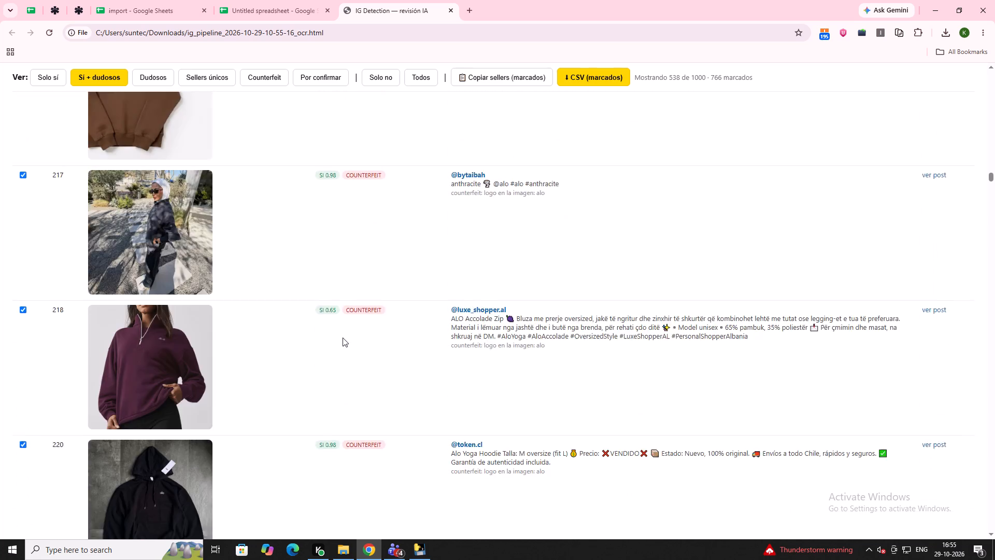
scroll(343, 338, "down", 2)
scroll(343, 338, "up", 1)
scroll(343, 339, "down", 5)
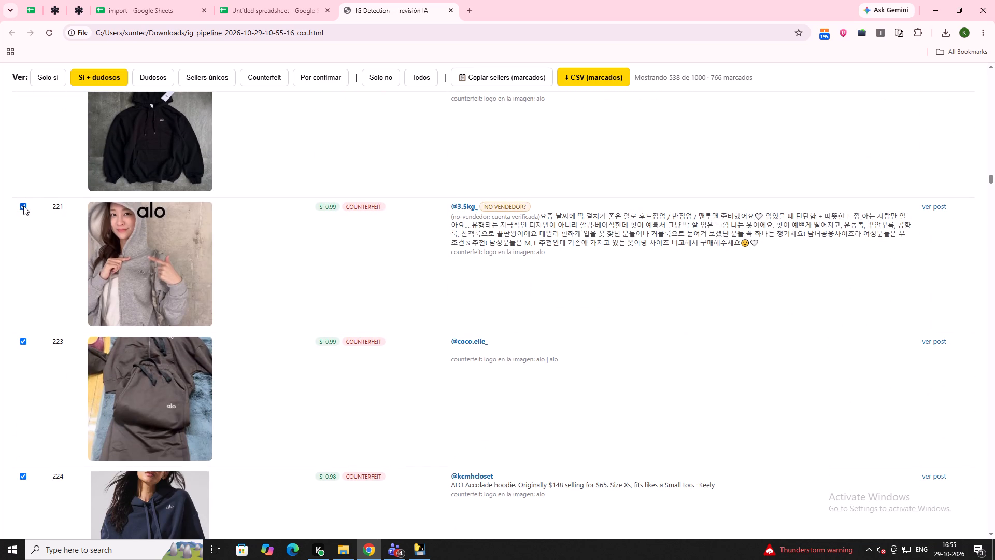
left_click(23, 206)
Review the counterfeit listings after 221 and unmark listing 238, flagged NO VENDEDOR?.
scroll(180, 276, "down", 17)
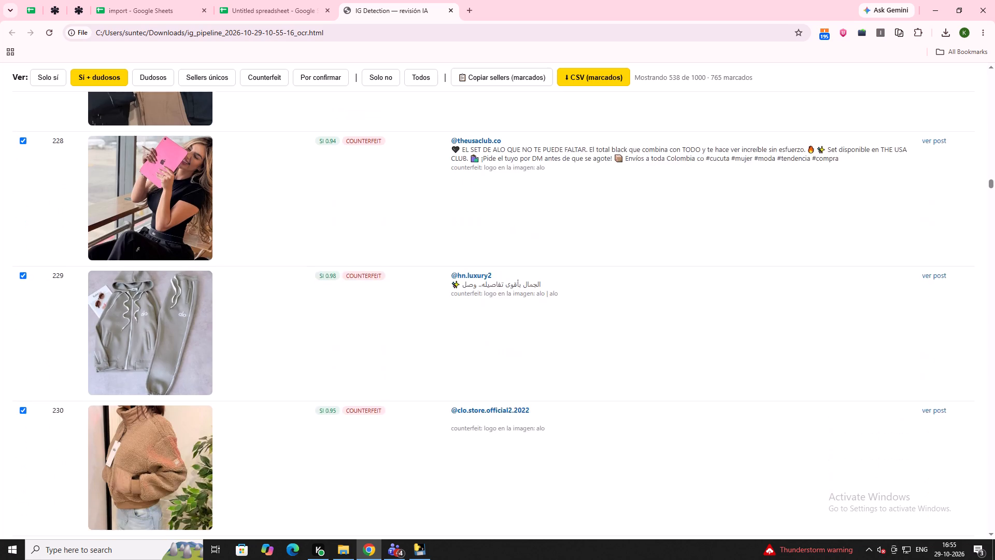
scroll(180, 276, "down", 13)
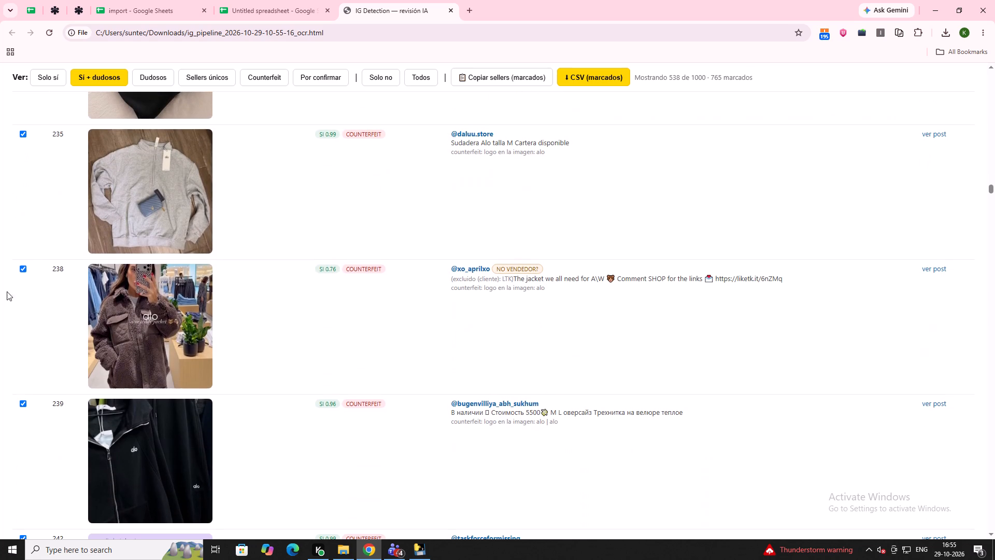
left_click(22, 265)
Unmark listing 242, the missing-person notice wrongly included among the counterfeit results.
scroll(138, 258, "down", 10)
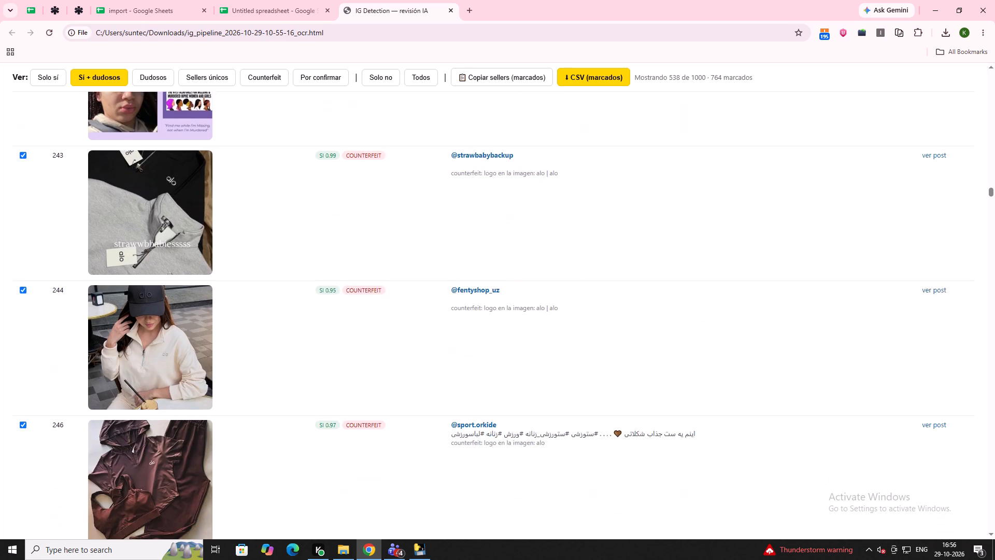
scroll(143, 259, "down", 2)
scroll(143, 259, "up", 6)
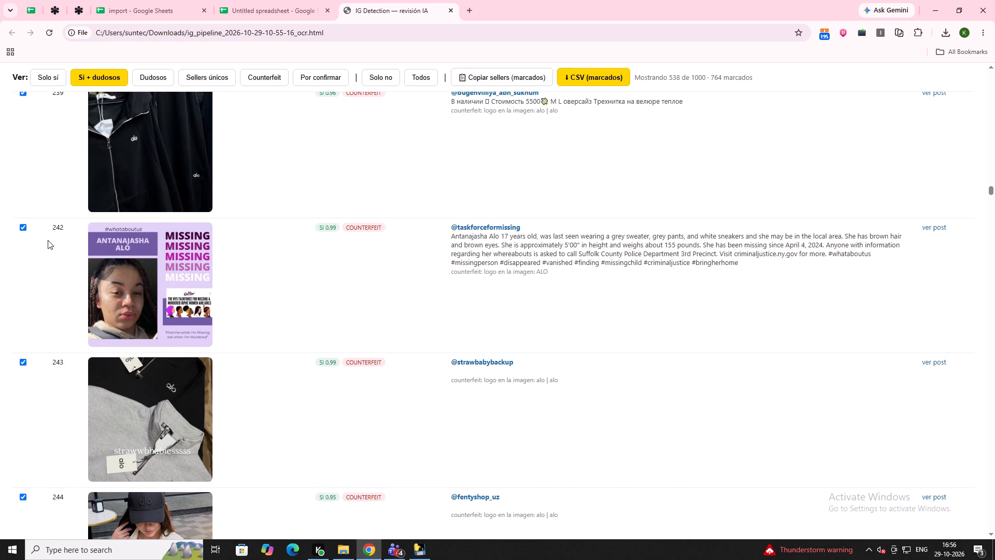
left_click(21, 228)
Review the counterfeit listings from 243 onward and unmark listing 260, flagged NO VENDEDOR?.
scroll(217, 299, "down", 5)
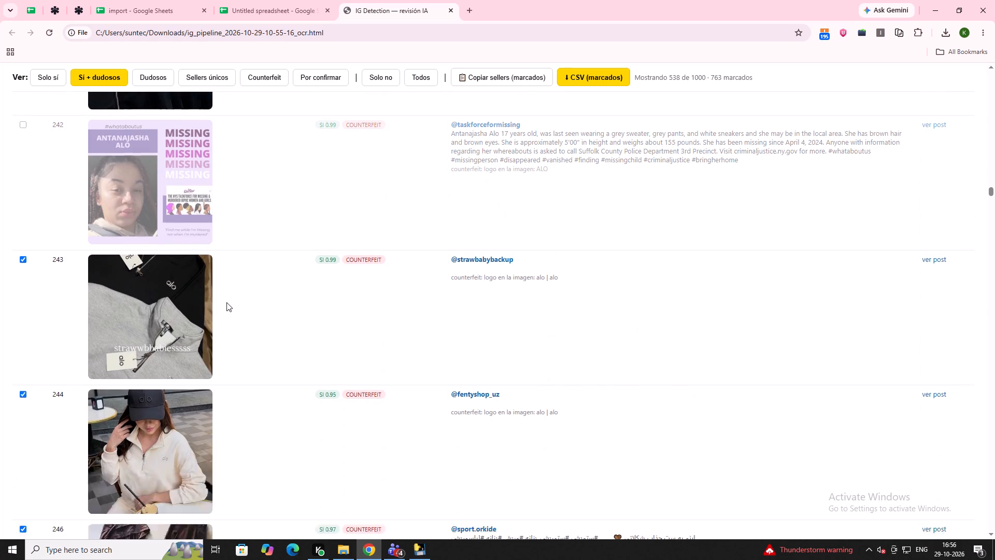
scroll(226, 302, "down", 8)
scroll(262, 274, "down", 4)
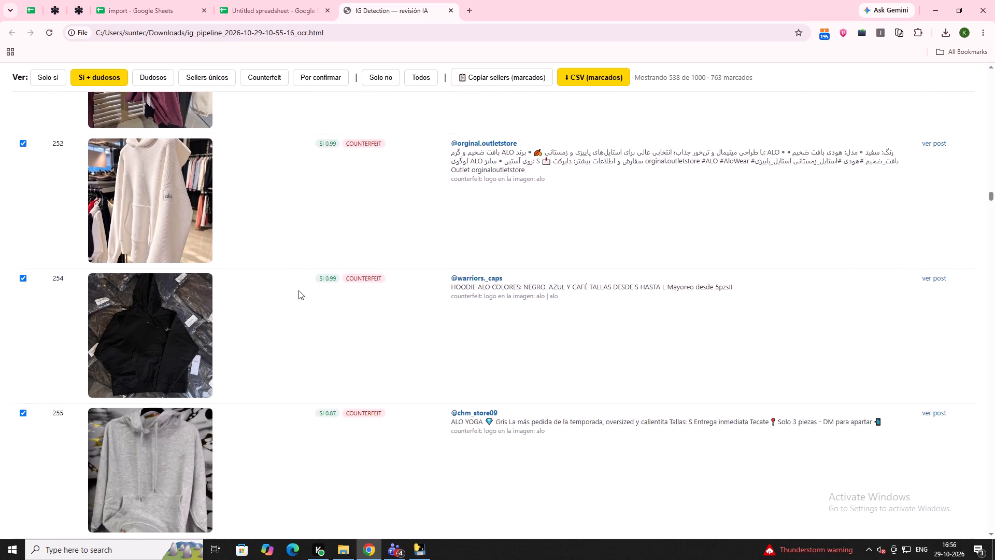
scroll(298, 290, "down", 10)
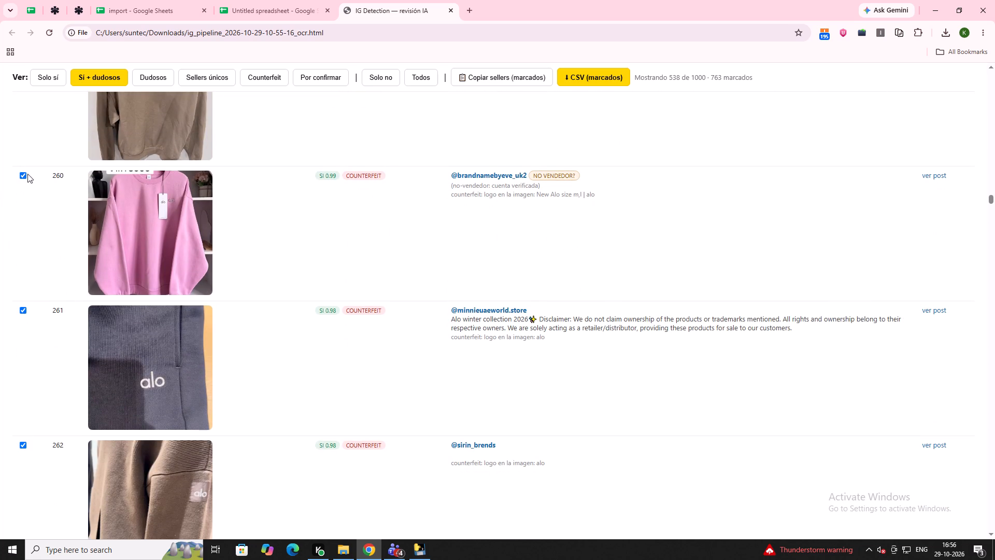
left_click(22, 174)
Review the counterfeit listings from 261 onward and unmark listings 271 and 273, both flagged NO VENDEDOR?.
scroll(148, 251, "down", 7)
scroll(207, 258, "up", 4)
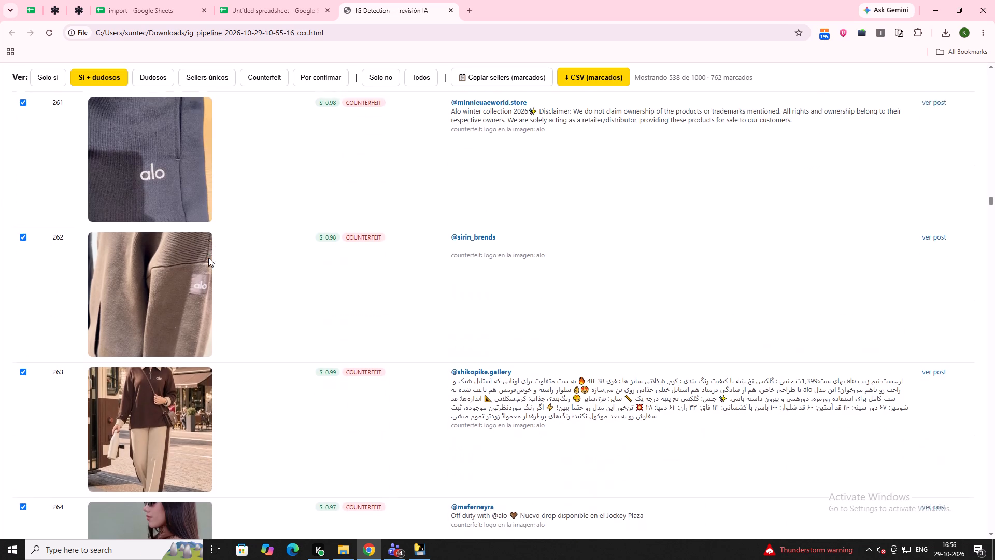
scroll(208, 258, "down", 9)
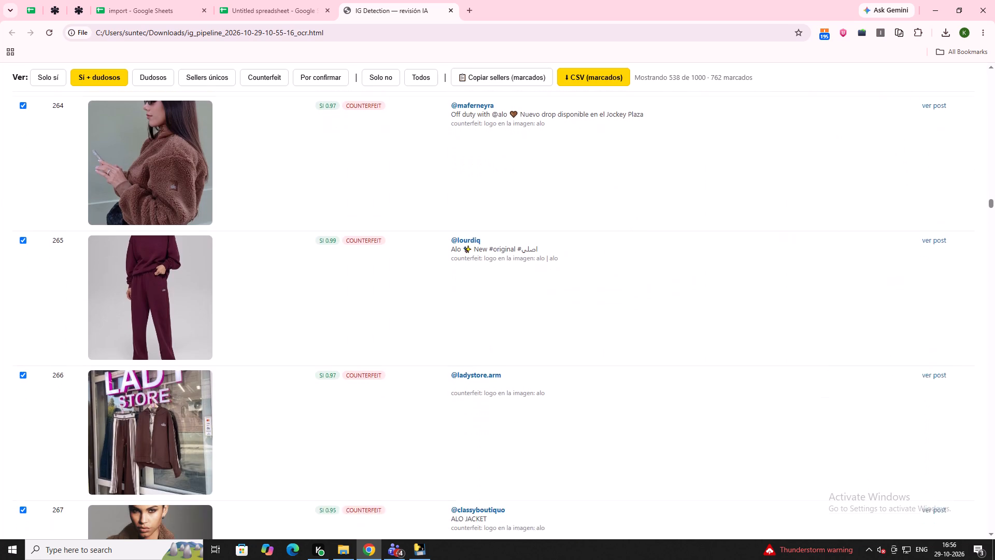
scroll(208, 258, "down", 8)
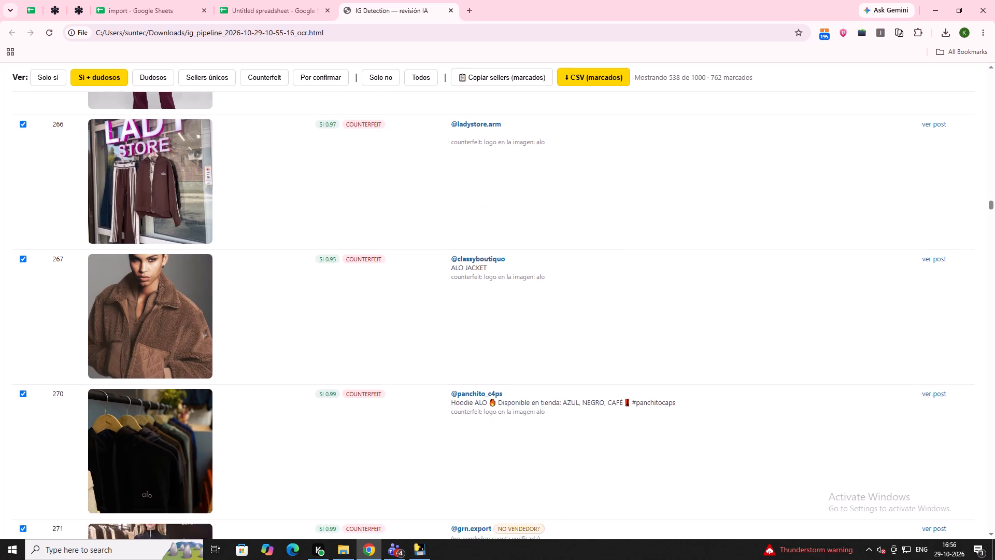
scroll(208, 258, "up", 4)
scroll(208, 258, "down", 4)
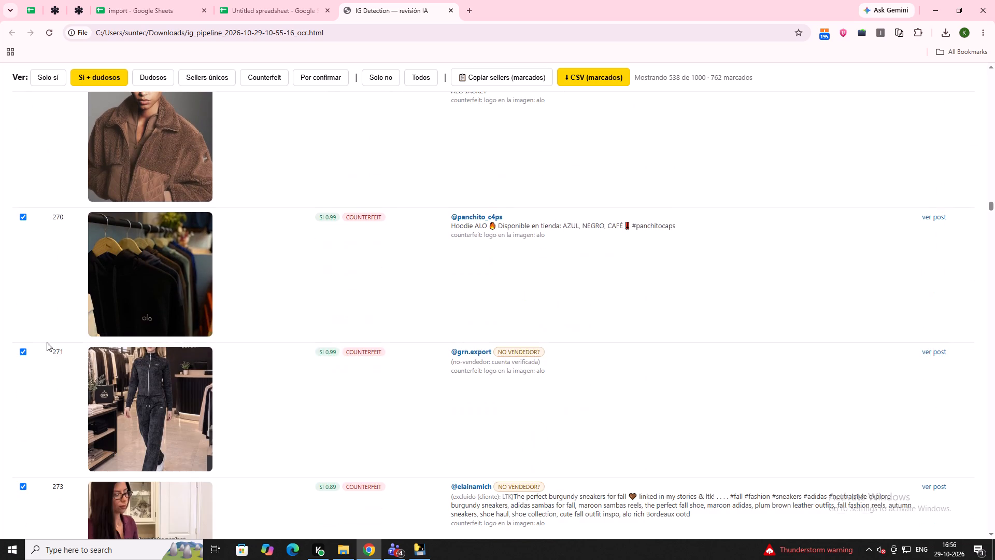
scroll(42, 339, "down", 3)
left_click(21, 194)
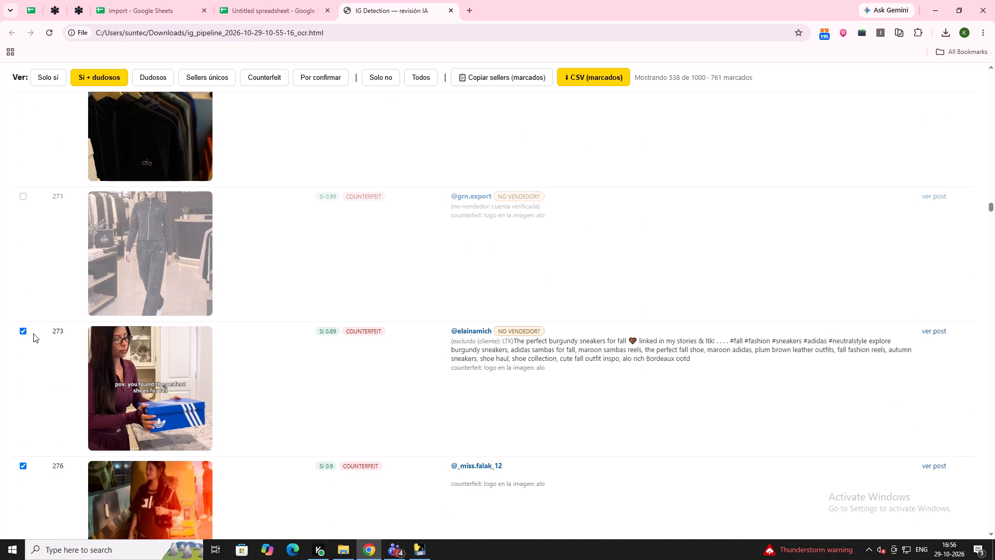
left_click(21, 330)
Unmark listings 287 and 288, both flagged NO VENDEDOR?, in the counterfeit results.
scroll(297, 335, "down", 9)
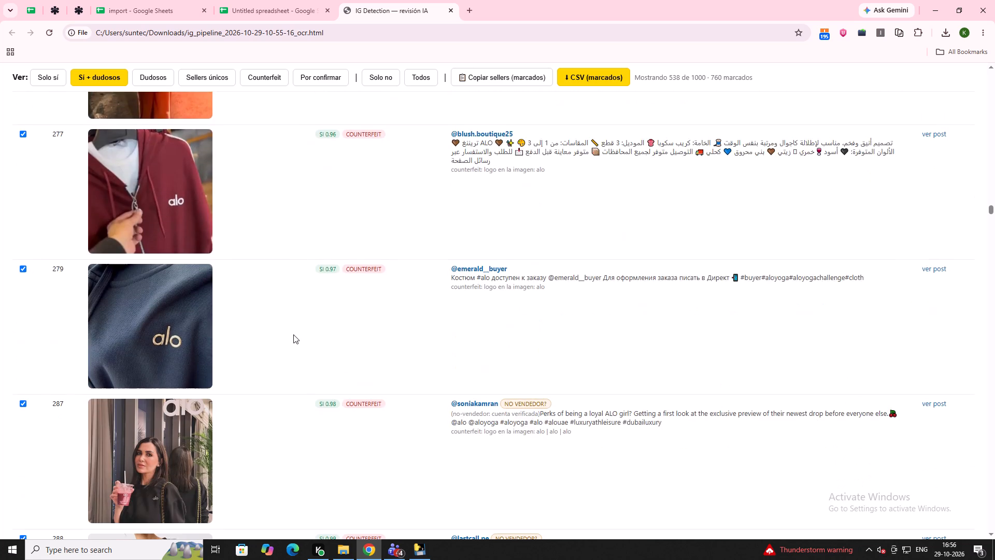
scroll(293, 334, "down", 2)
left_click(23, 298)
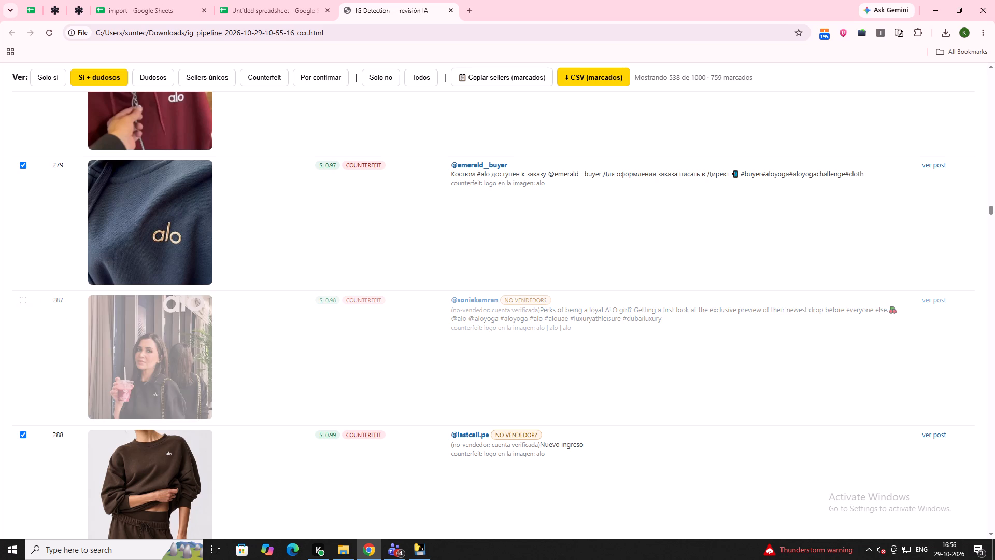
scroll(193, 337, "down", 5)
left_click(23, 179)
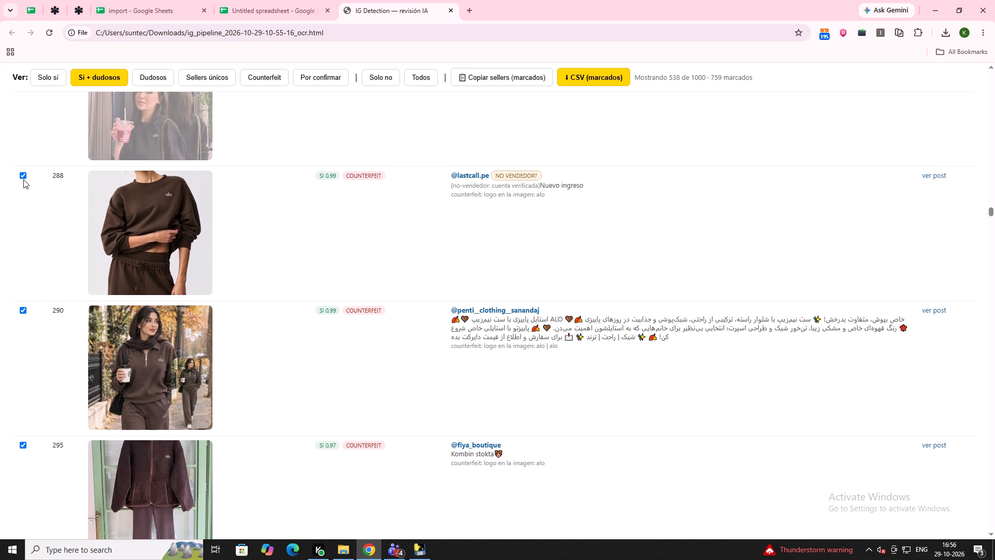
left_click(22, 176)
Review the counterfeit listings from 290 onward and unmark listings 301 and 314, both flagged NO VENDEDOR?.
scroll(59, 227, "down", 14)
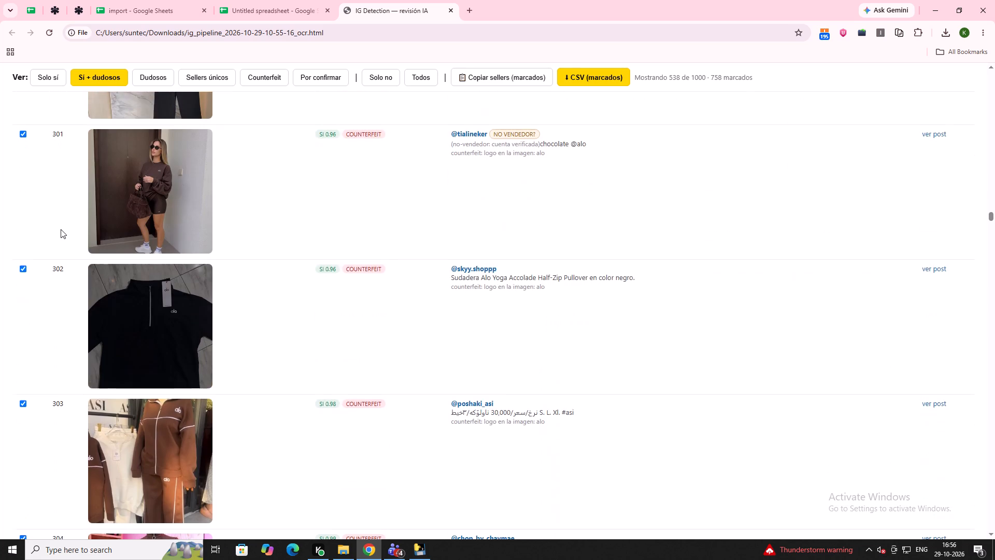
left_click(22, 122)
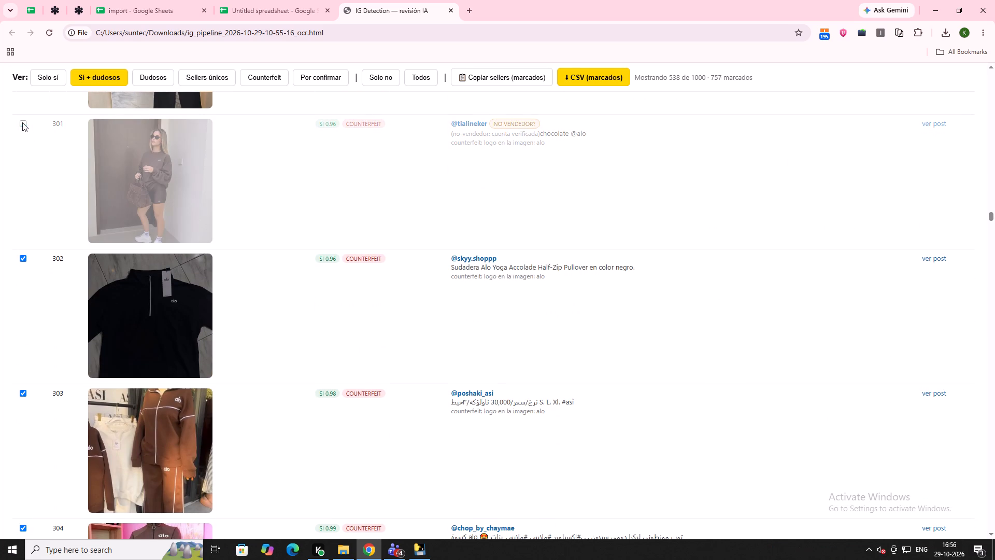
scroll(88, 191, "down", 8)
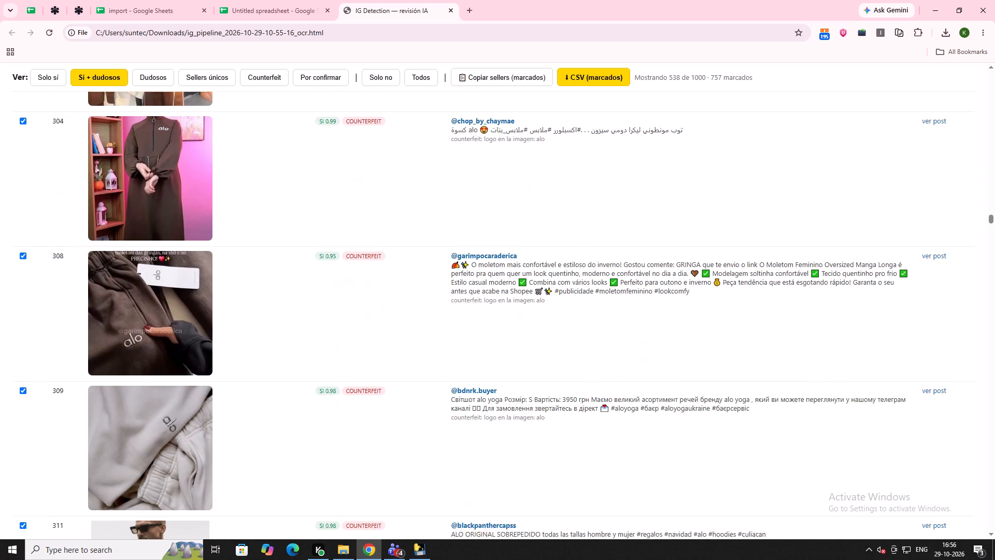
scroll(88, 191, "down", 3)
scroll(148, 207, "down", 2)
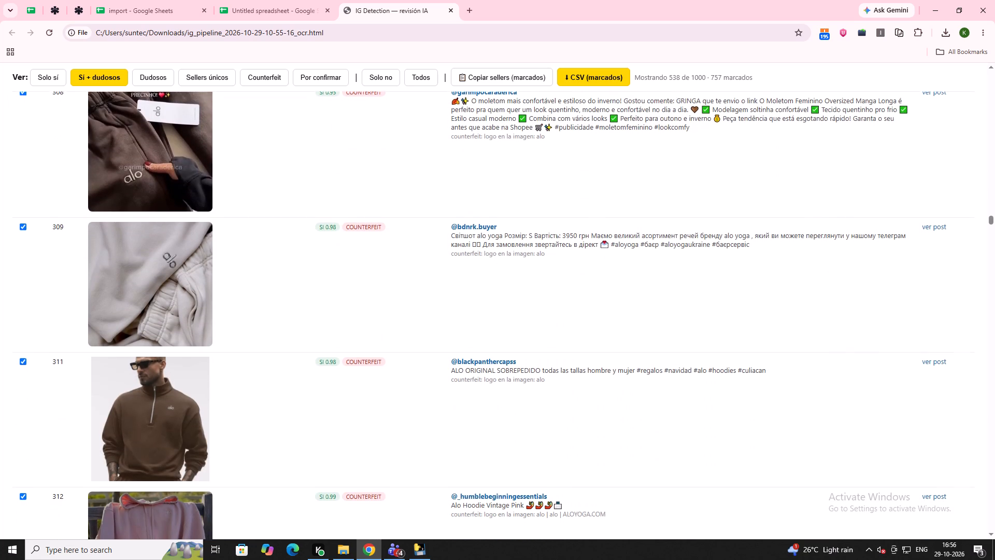
scroll(128, 215, "down", 3)
scroll(6, 289, "down", 3)
left_click(21, 217)
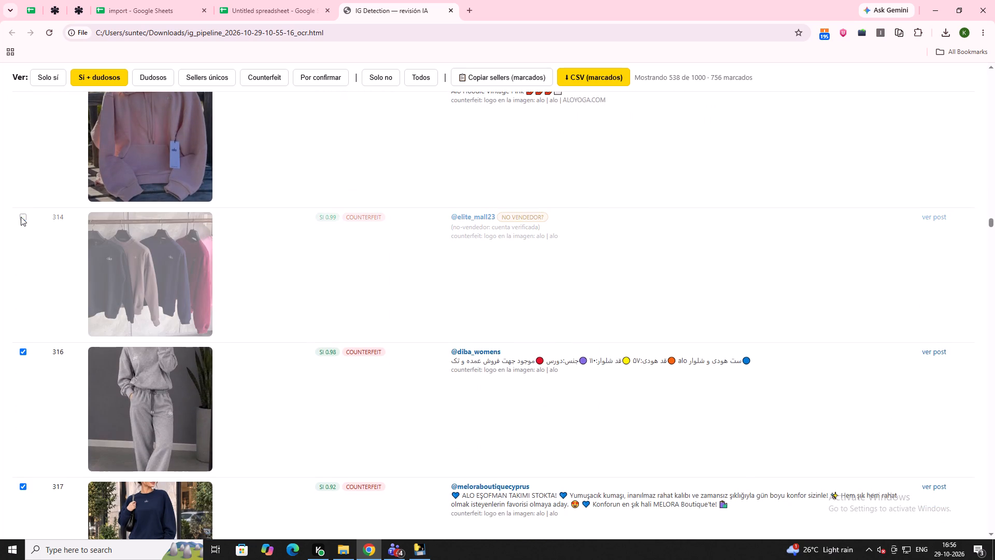
Review the counterfeit listings from 316 onward and unmark listing 332, flagged NO VENDEDOR?.
scroll(60, 252, "down", 12)
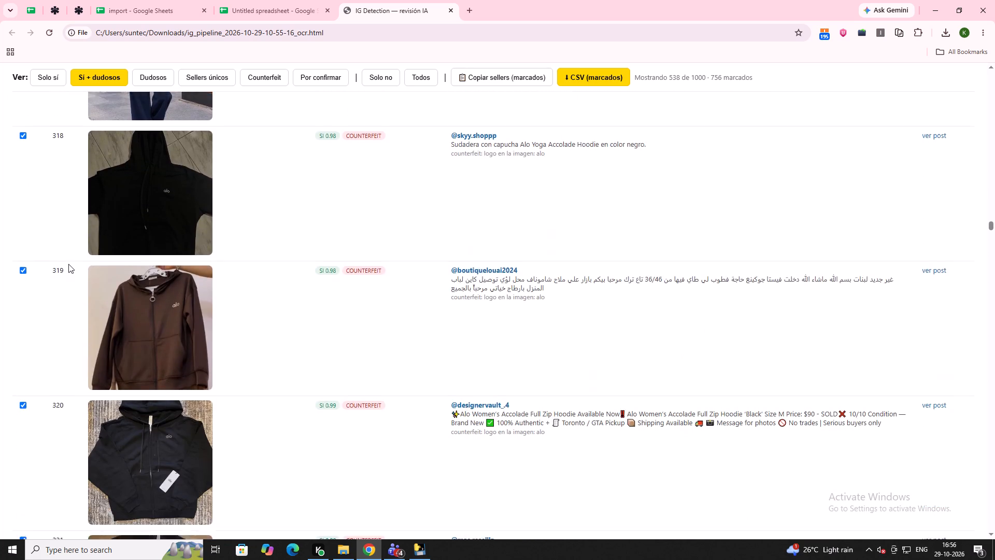
scroll(68, 264, "down", 19)
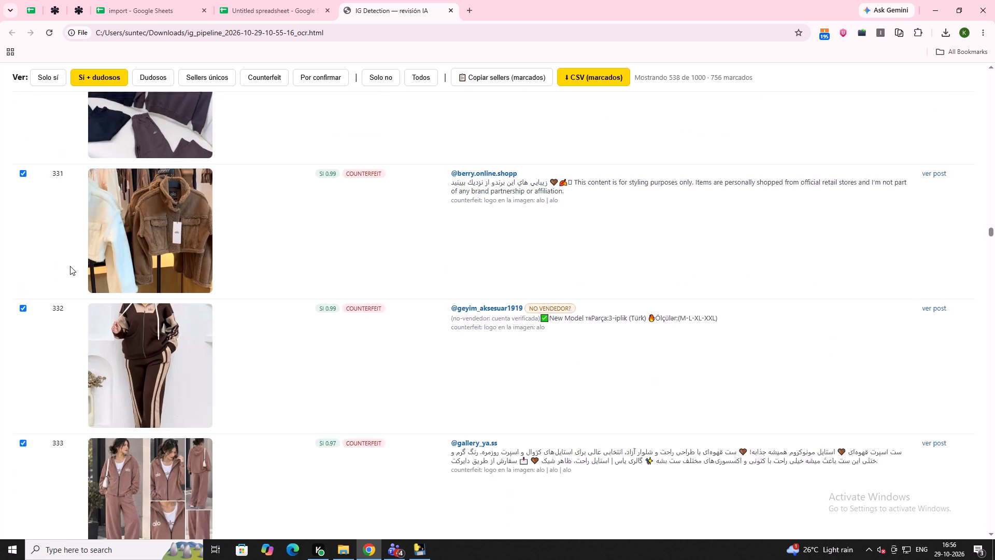
left_click(21, 227)
Unmark listings 346, 353 and 354, all flagged NO VENDEDOR?, in the counterfeit results.
scroll(62, 252, "down", 8)
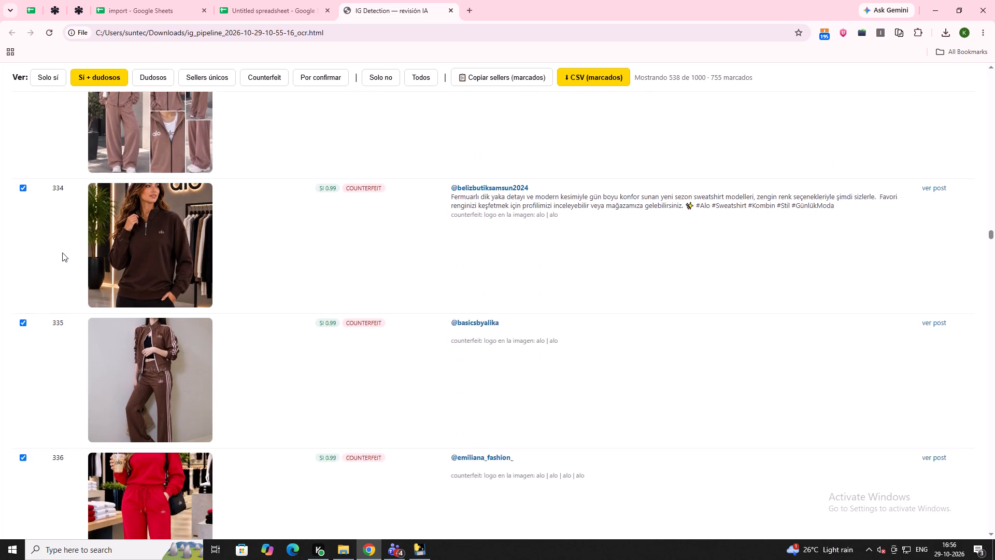
scroll(62, 253, "down", 10)
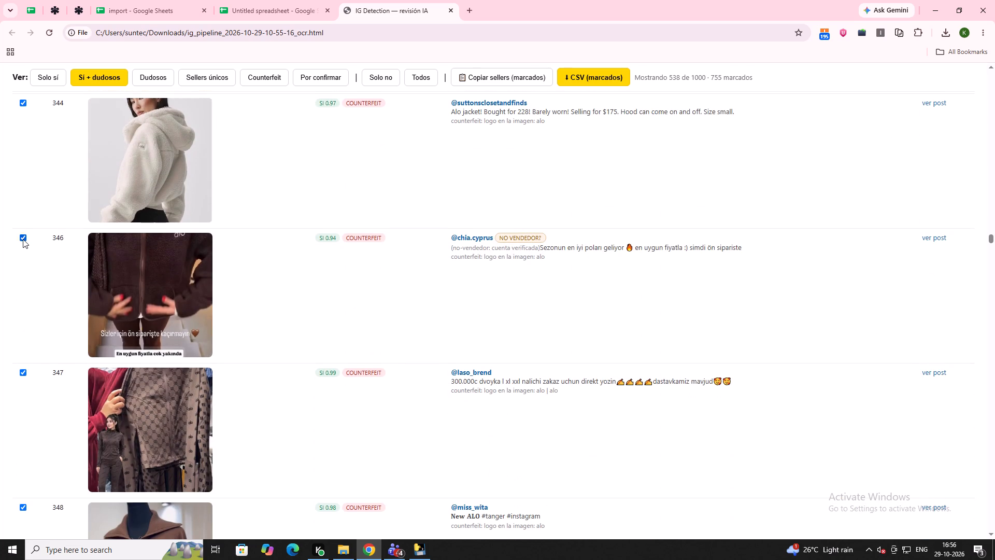
left_click(23, 239)
scroll(24, 239, "down", 8)
left_click(22, 229)
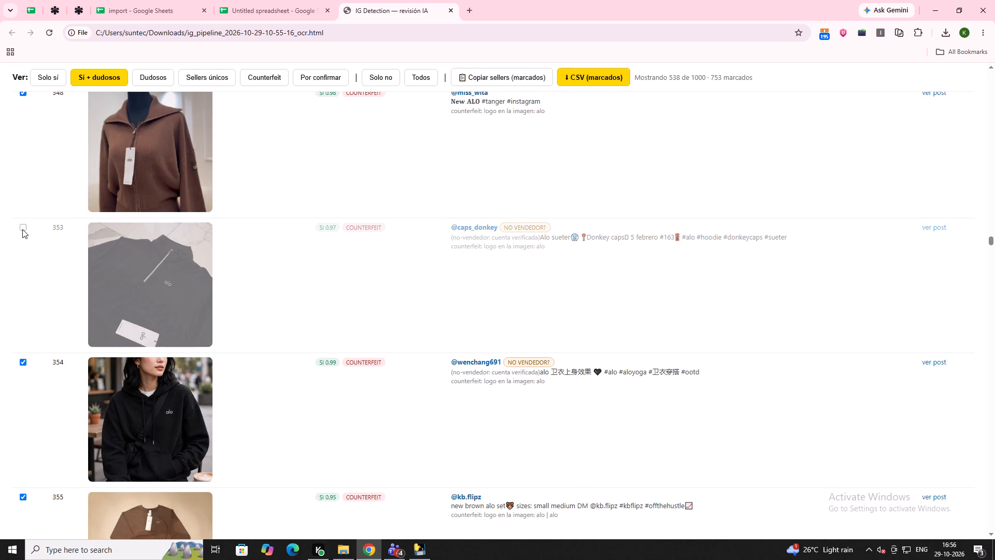
left_click(26, 361)
Review the counterfeit listings from 355 onward and unmark listing 385, flagged NO VENDEDOR?.
scroll(98, 326, "down", 1)
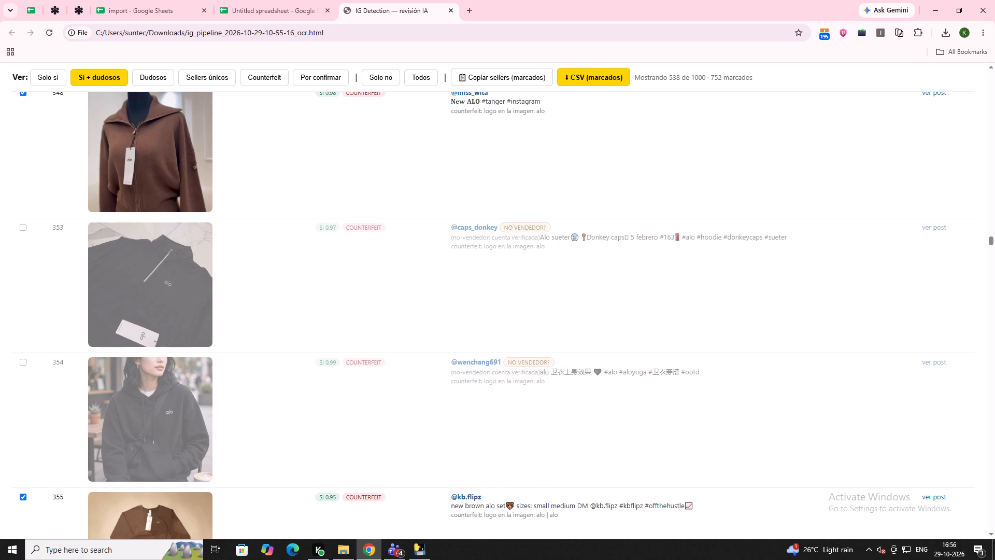
scroll(98, 326, "down", 2)
scroll(418, 495, "down", 6)
scroll(212, 398, "down", 4)
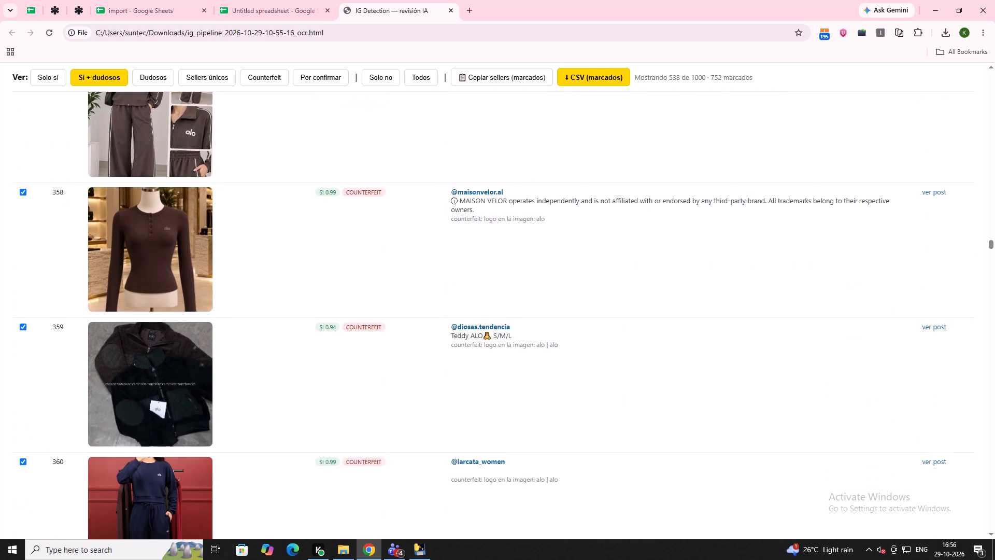
scroll(212, 398, "down", 17)
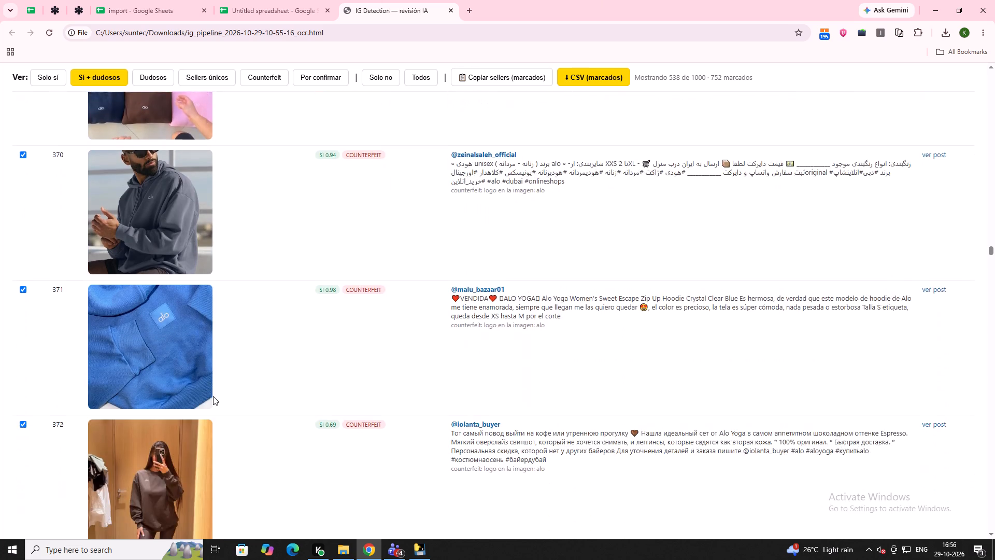
scroll(213, 396, "down", 15)
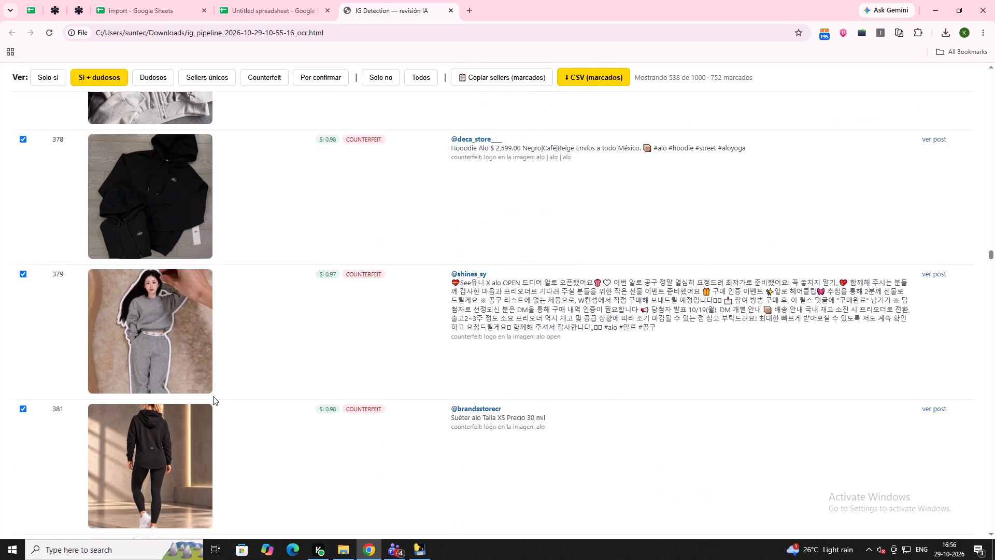
scroll(213, 396, "down", 6)
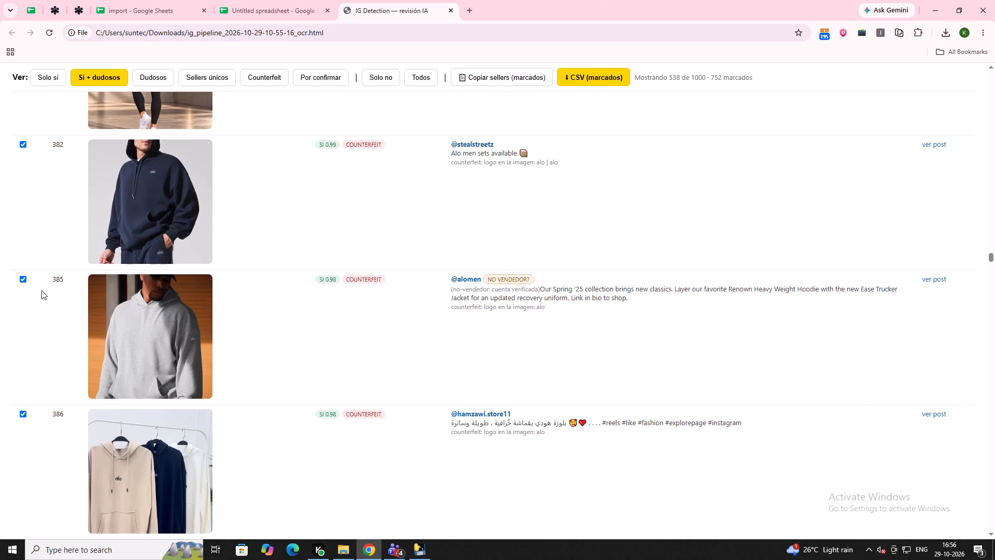
left_click(20, 278)
Unmark listings 391 and 404, both flagged NO VENDEDOR?, in the counterfeit results.
scroll(191, 346, "down", 10)
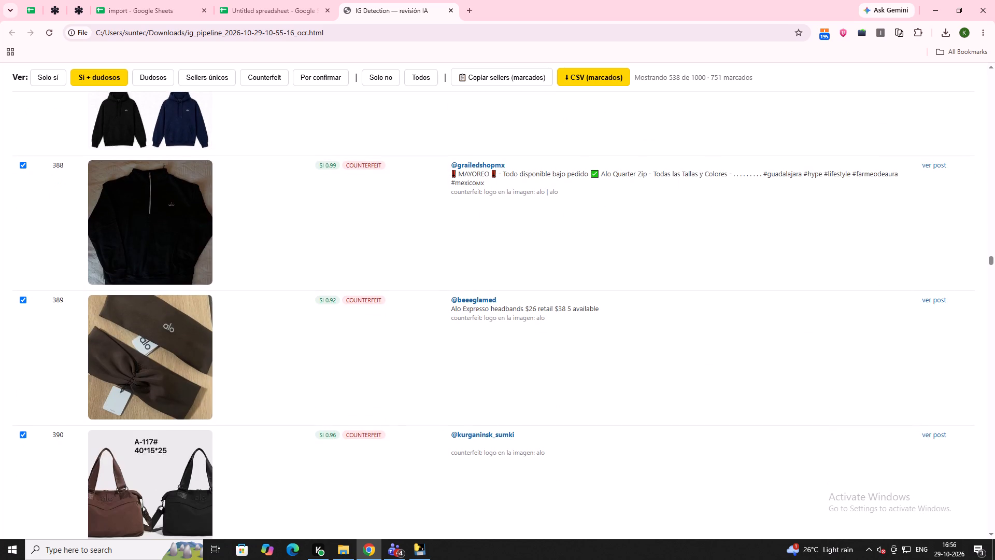
scroll(315, 478, "down", 8)
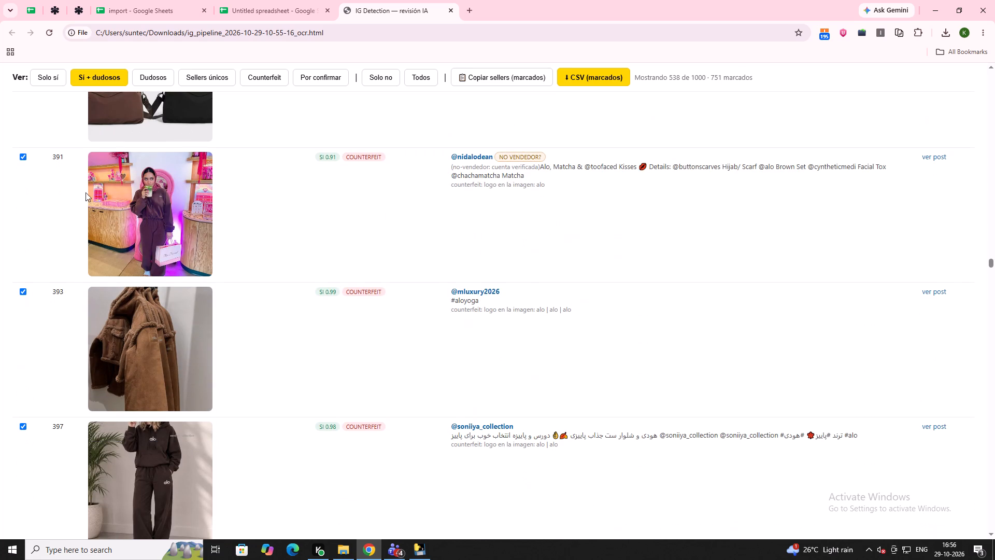
left_click(26, 156)
scroll(512, 415, "down", 9)
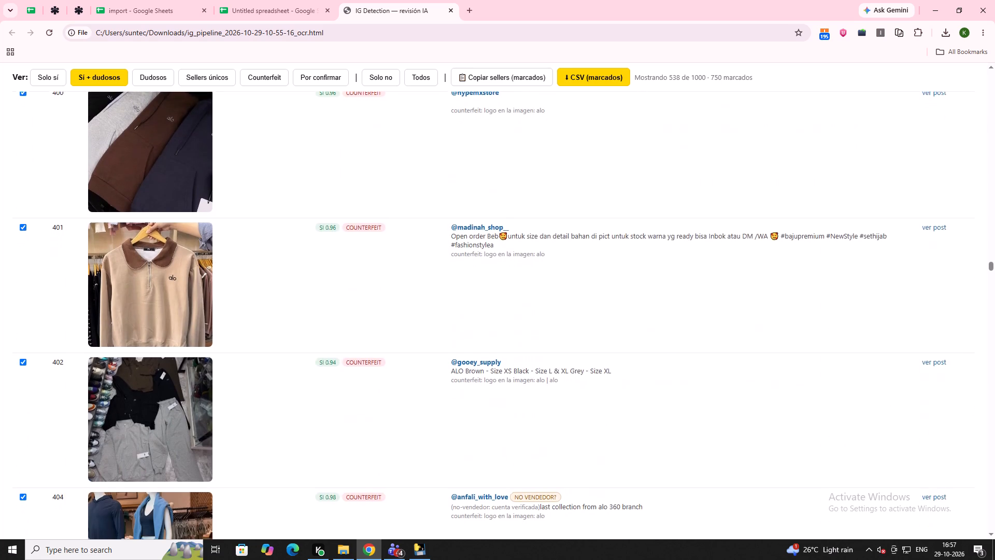
scroll(499, 412, "down", 4)
left_click(23, 285)
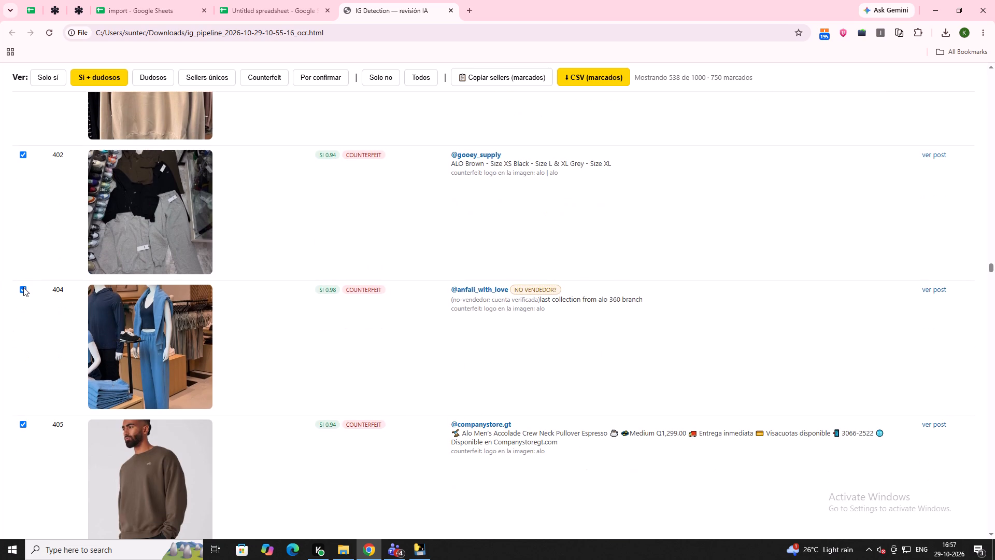
left_click(21, 291)
Review the counterfeit listings from 405 onward and unmark listings 410 and 418, both flagged NO VENDEDOR?.
scroll(372, 391, "down", 13)
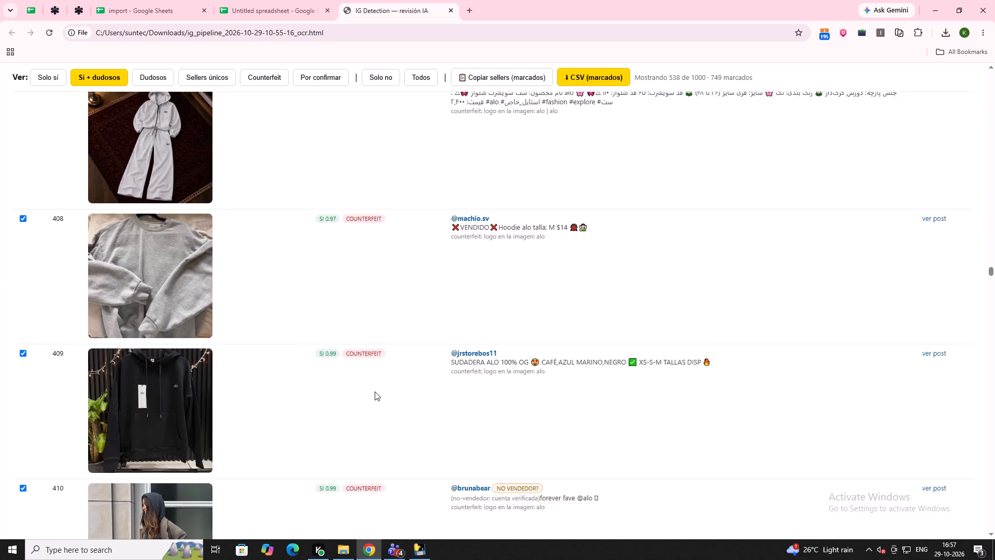
scroll(375, 391, "down", 4)
left_click(20, 213)
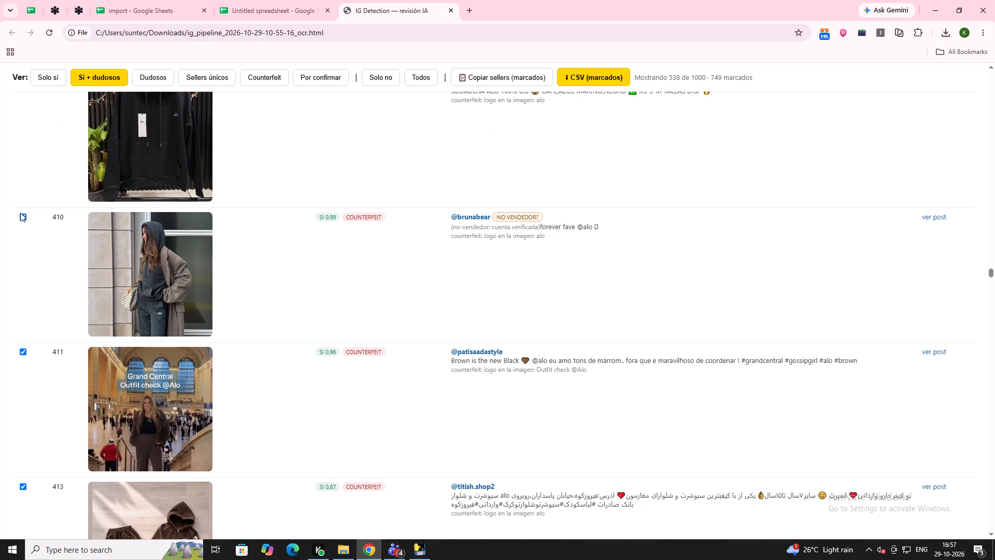
left_click(27, 218)
left_click(24, 218)
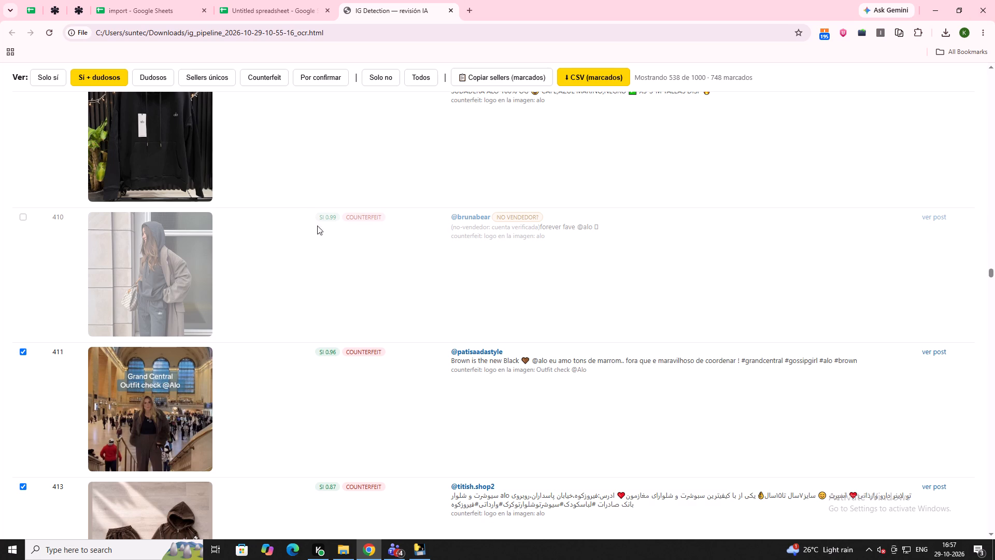
scroll(459, 322, "down", 3)
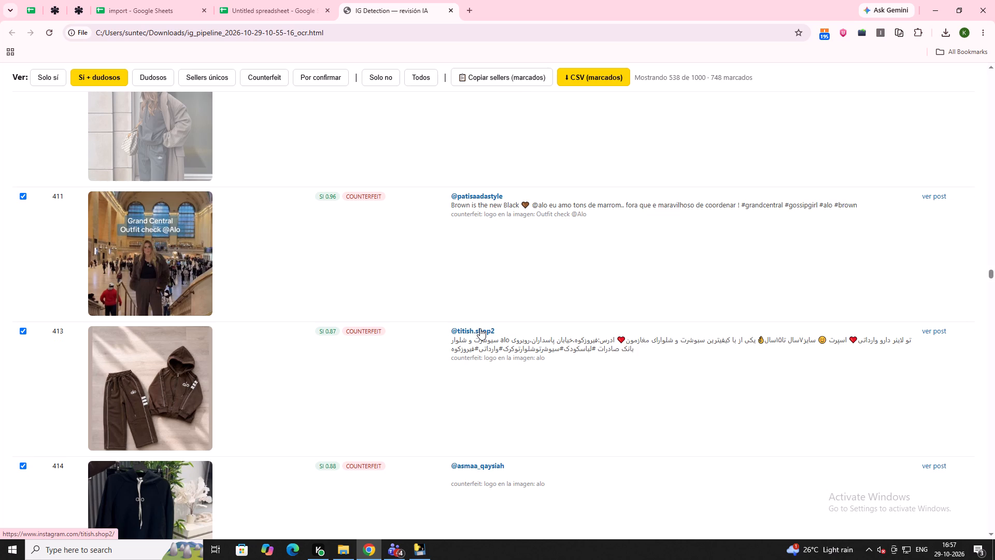
scroll(471, 333, "down", 8)
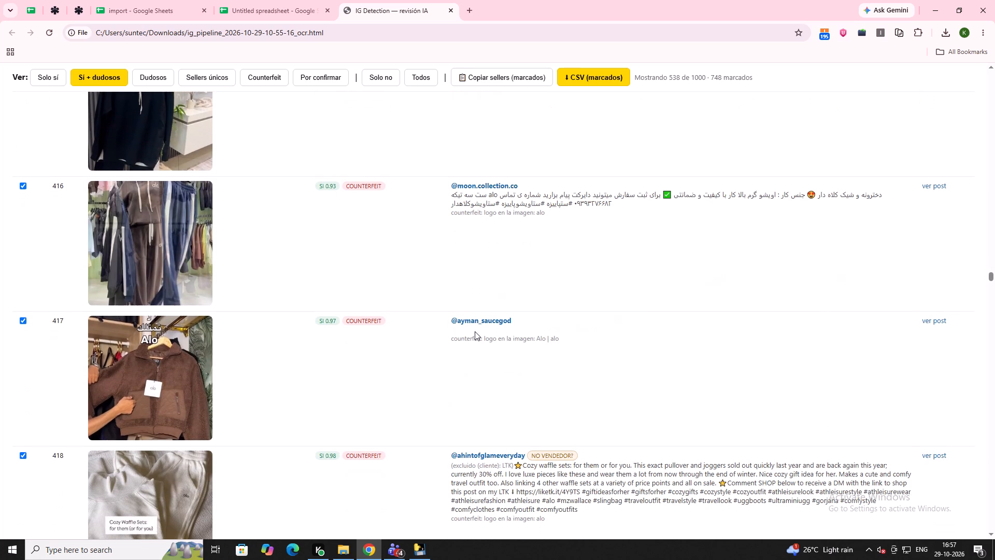
scroll(475, 331, "down", 1)
scroll(71, 379, "down", 3)
left_click(22, 249)
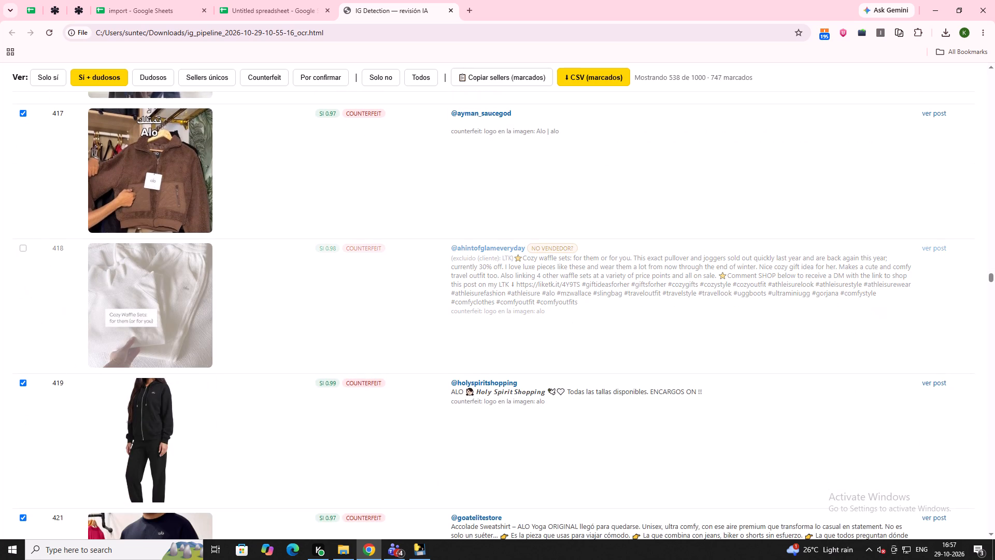
Review the counterfeit listings from 419 onward and unmark listings 440 and 447, both flagged NO VENDEDOR?.
scroll(225, 296, "down", 16)
scroll(237, 300, "down", 5)
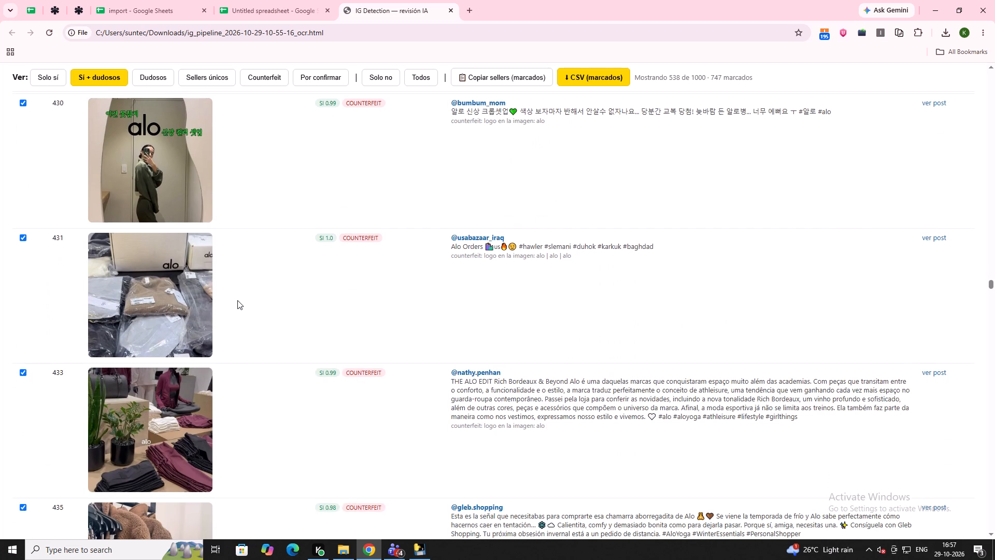
scroll(238, 302, "down", 11)
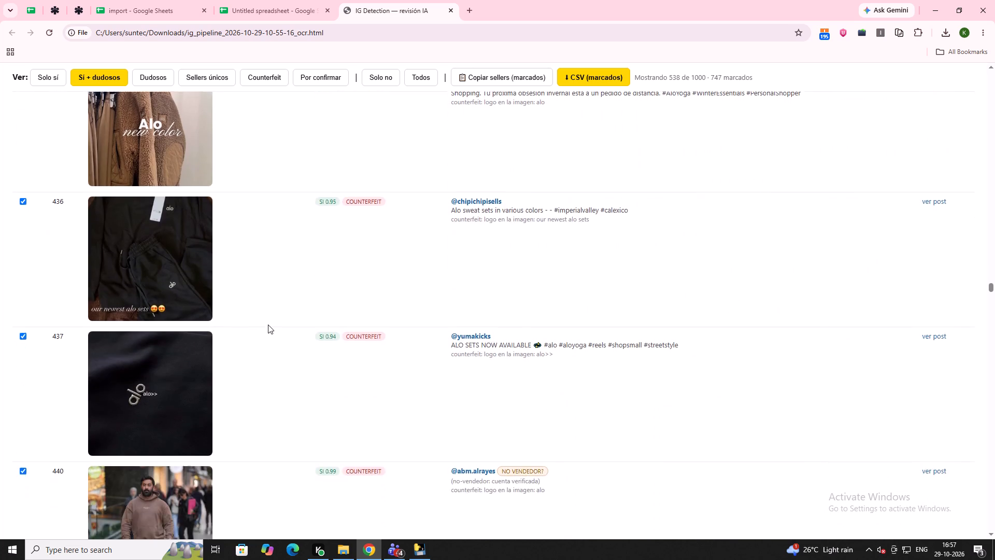
scroll(268, 325, "down", 1)
left_click(23, 288)
scroll(295, 310, "down", 2)
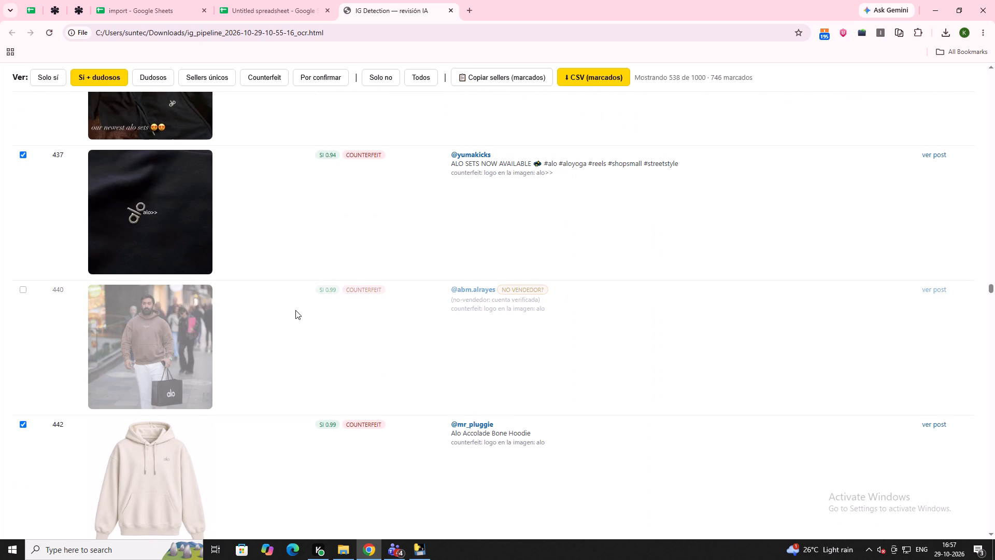
scroll(295, 310, "down", 7)
left_click(22, 226)
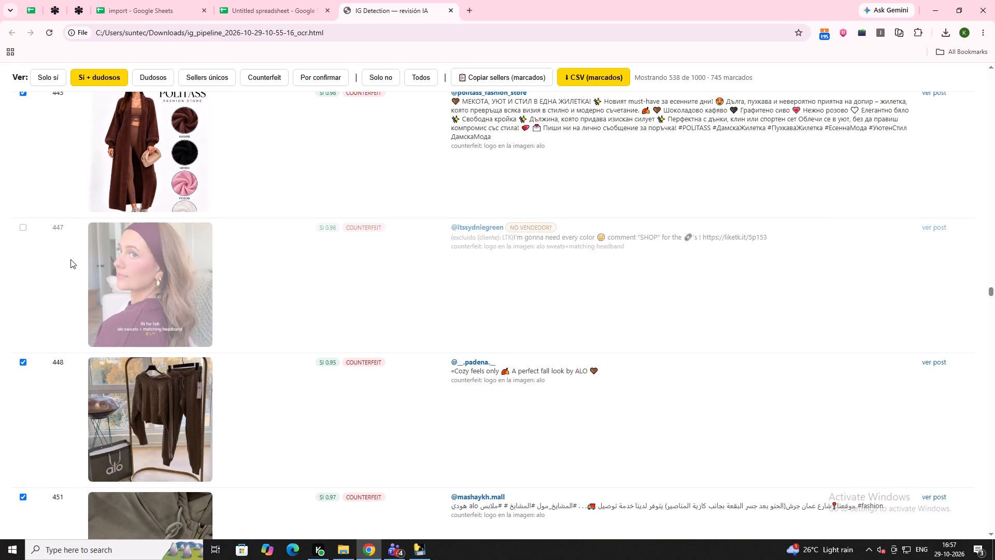
Review the counterfeit listings from 448 onward and unmark listings 475 and 480, both flagged NO VENDEDOR?.
scroll(96, 272, "down", 17)
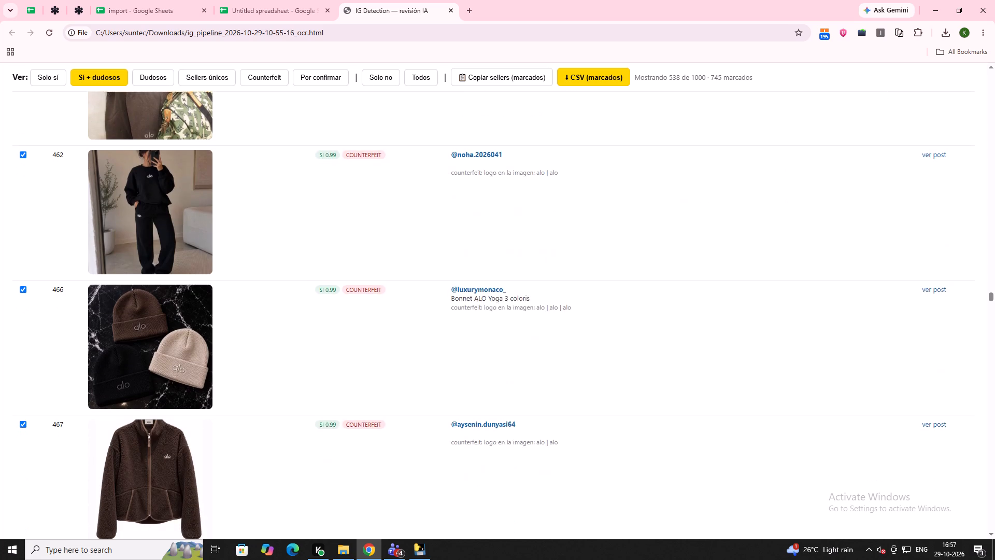
scroll(113, 282, "down", 18)
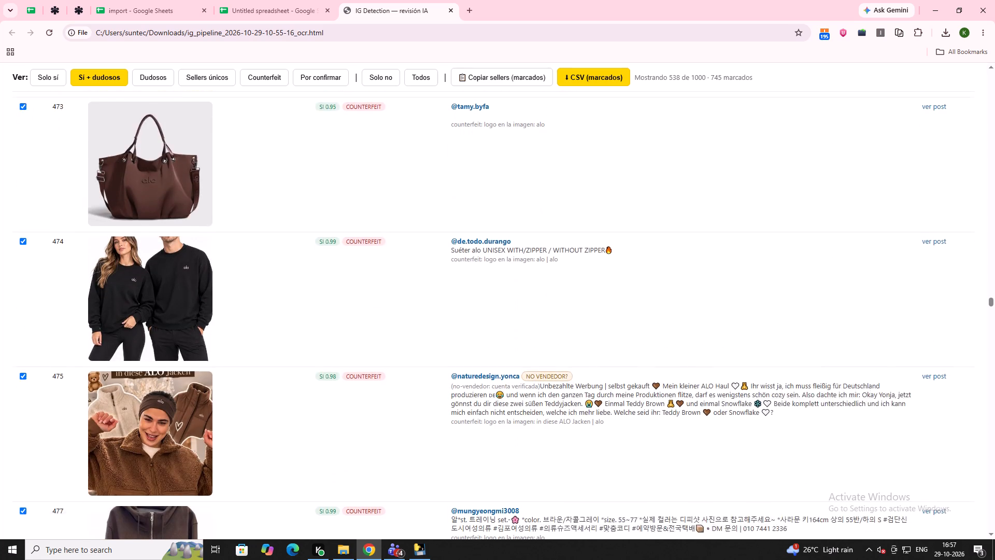
left_click(22, 302)
scroll(188, 280, "down", 6)
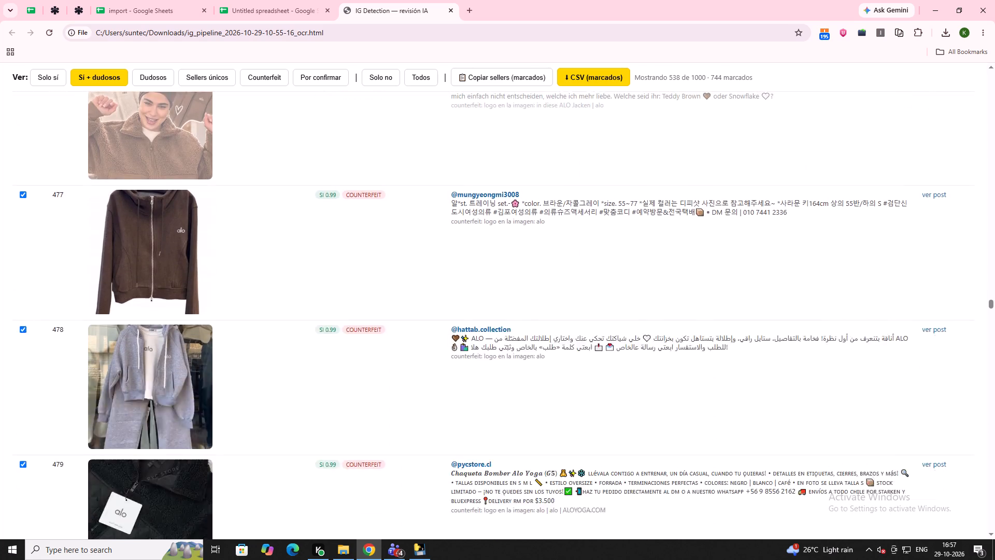
scroll(193, 281, "down", 6)
left_click(25, 216)
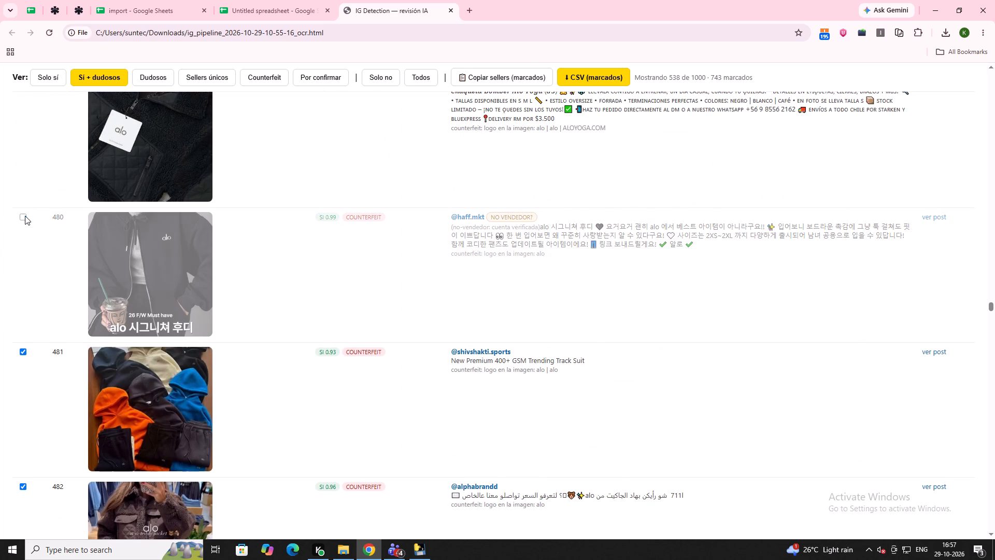
Unmark listings 483 and 487, both flagged NO VENDEDOR?, in the counterfeit results.
scroll(154, 347, "down", 8)
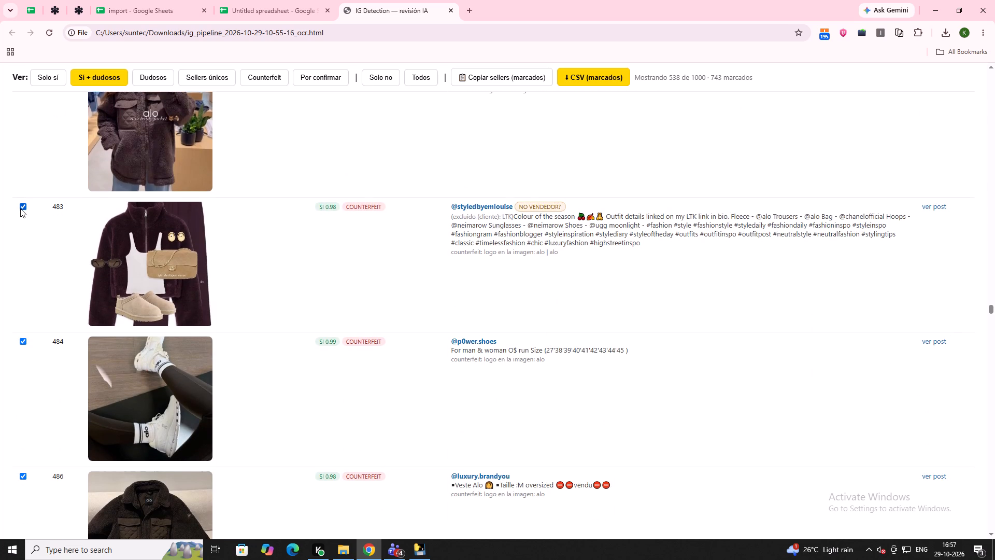
left_click(21, 207)
scroll(227, 286, "down", 7)
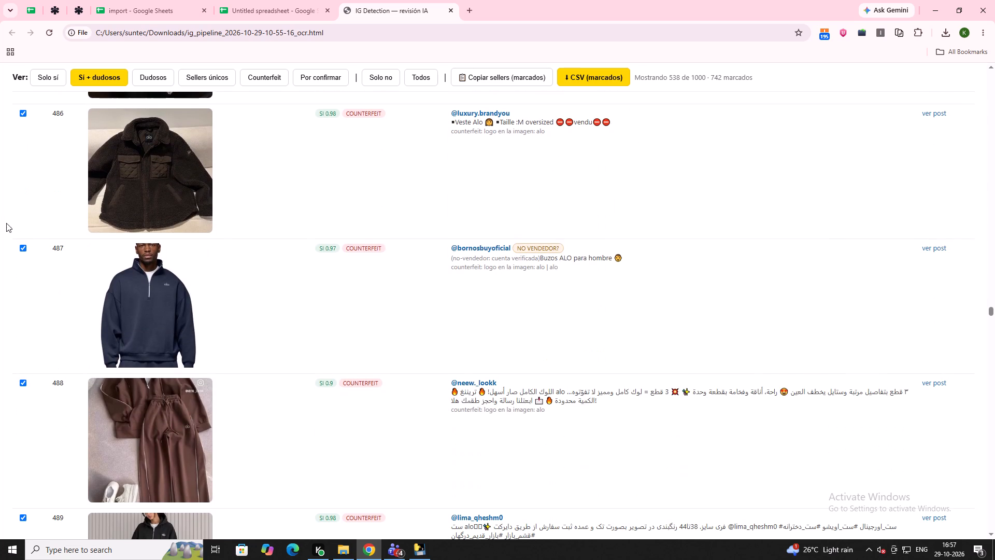
left_click(21, 248)
Review the counterfeit listings from 488 onward and unmark listing 512, flagged NO VENDEDOR?.
scroll(163, 290, "down", 11)
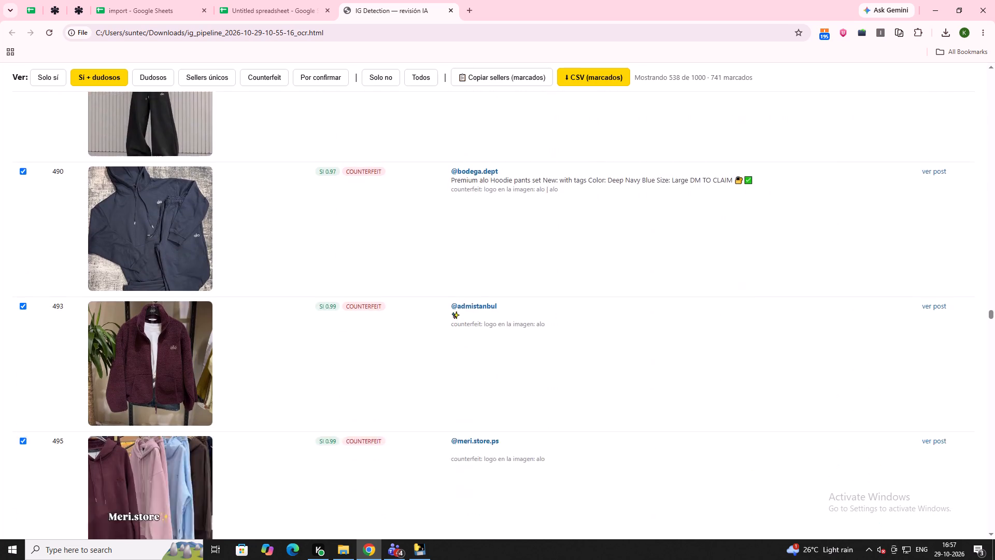
scroll(170, 291, "down", 6)
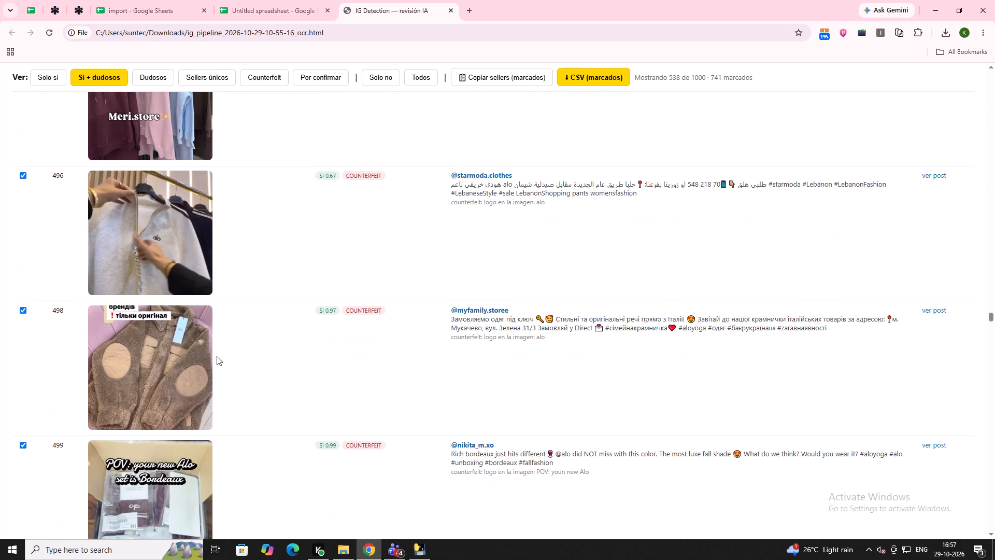
scroll(325, 335, "down", 13)
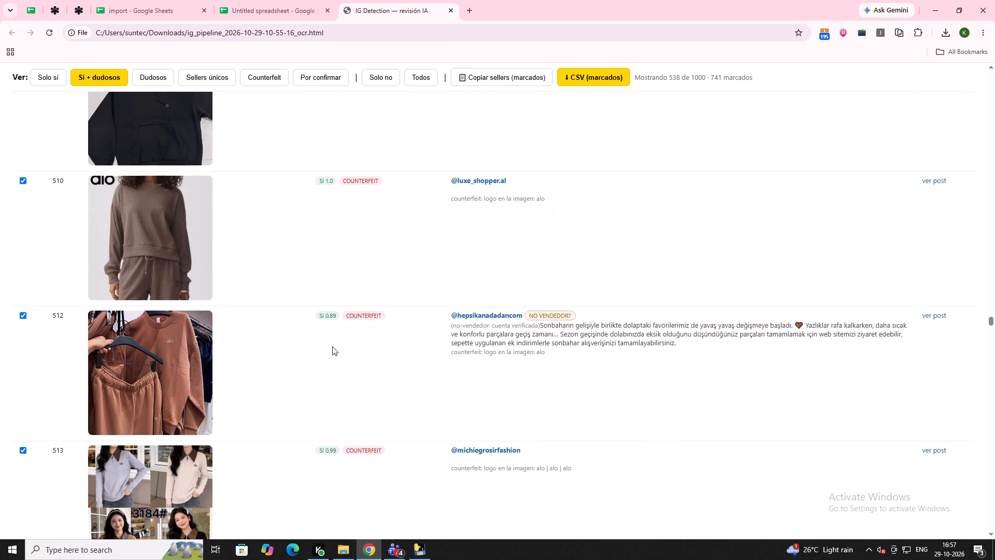
left_click(21, 313)
Review the counterfeit listings from 513 onward and unmark listings 529 and 543, both flagged NO VENDEDOR?.
scroll(185, 322, "down", 5)
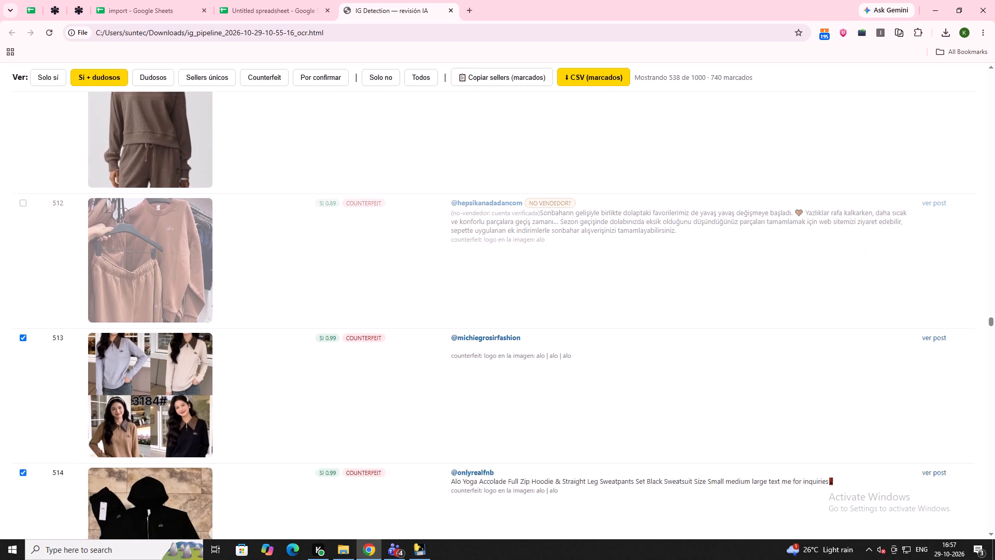
scroll(185, 322, "down", 17)
scroll(189, 323, "down", 5)
left_click(22, 262)
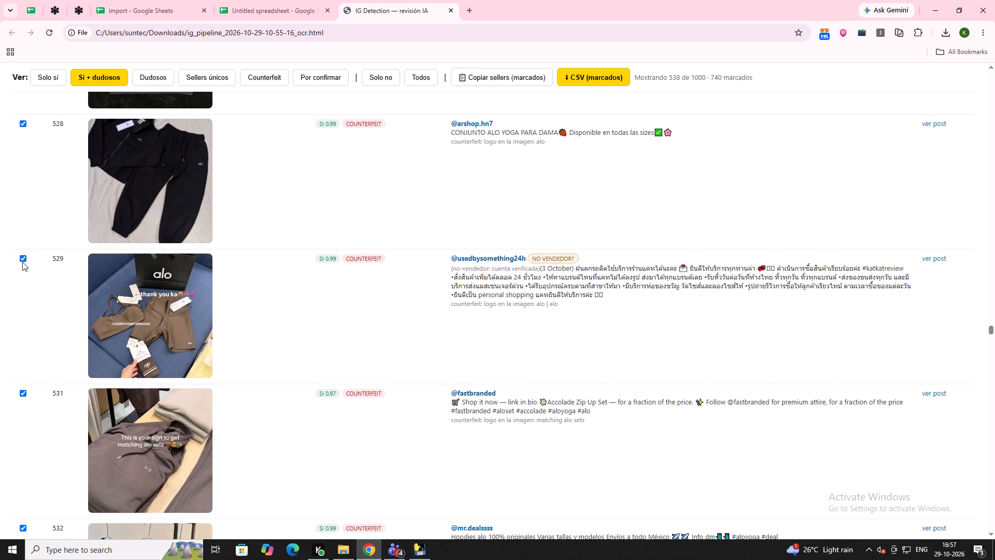
left_click(21, 257)
scroll(278, 334, "down", 20)
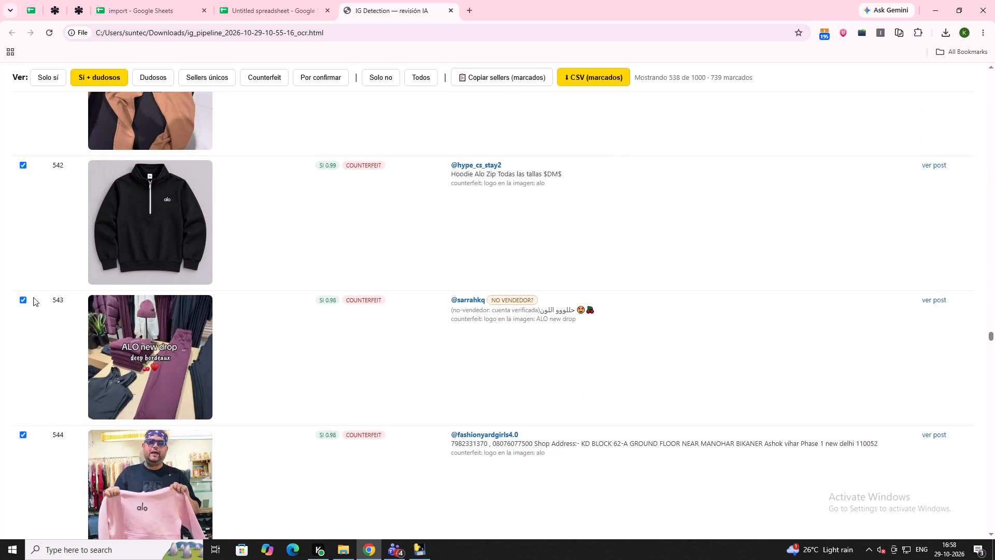
left_click(22, 300)
Review the counterfeit listings from 544 onward and unmark listing 580, flagged NO VENDEDOR?.
scroll(158, 327, "down", 11)
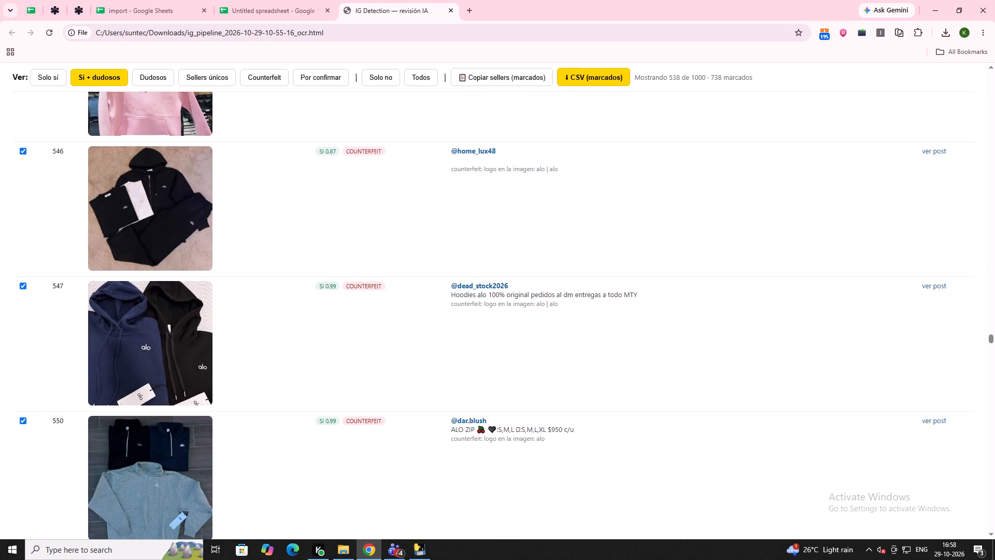
scroll(176, 311, "down", 17)
scroll(192, 314, "down", 5)
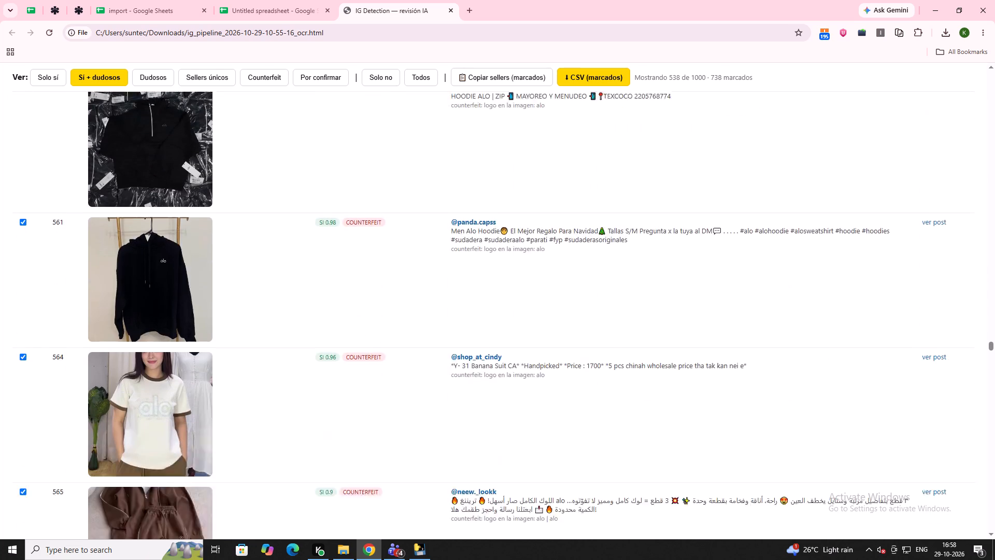
scroll(192, 314, "down", 18)
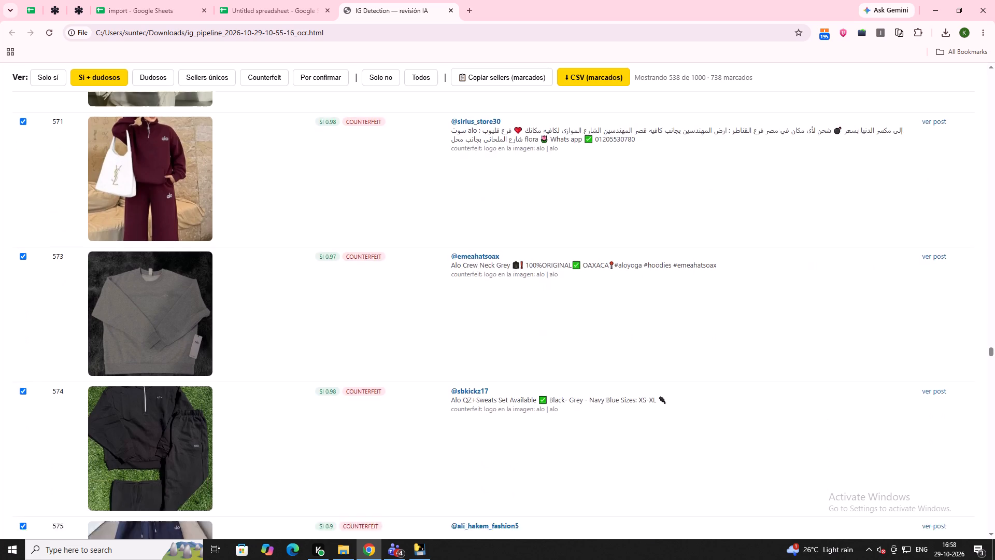
scroll(193, 315, "down", 9)
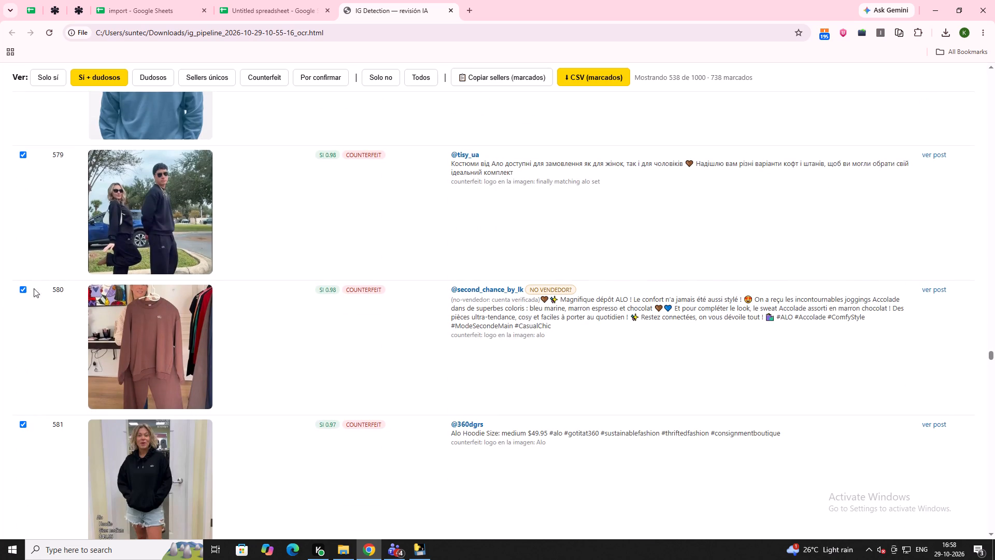
left_click(23, 287)
Review the counterfeit listings from 581 onward and unmark listing 604, flagged NO VENDEDOR?.
scroll(146, 312, "down", 10)
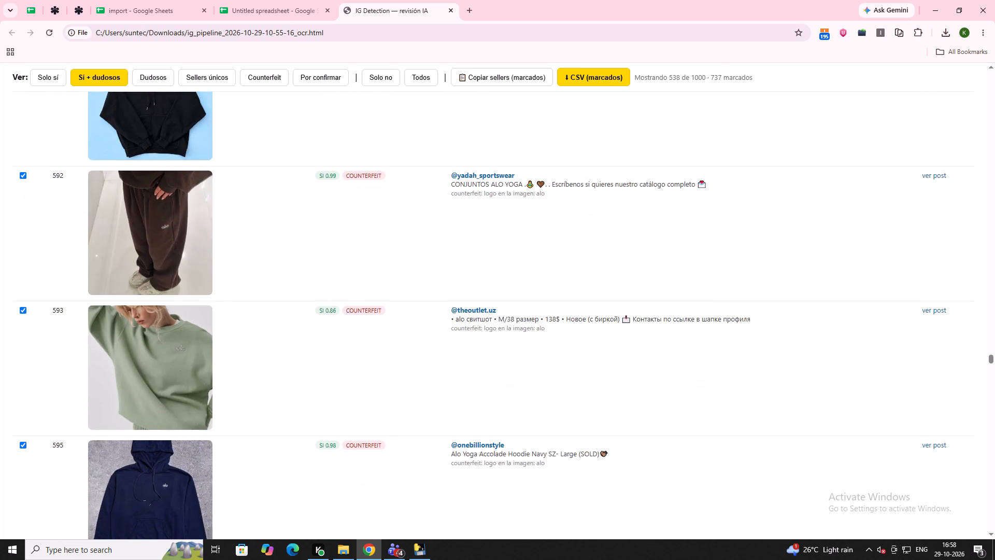
scroll(158, 311, "down", 20)
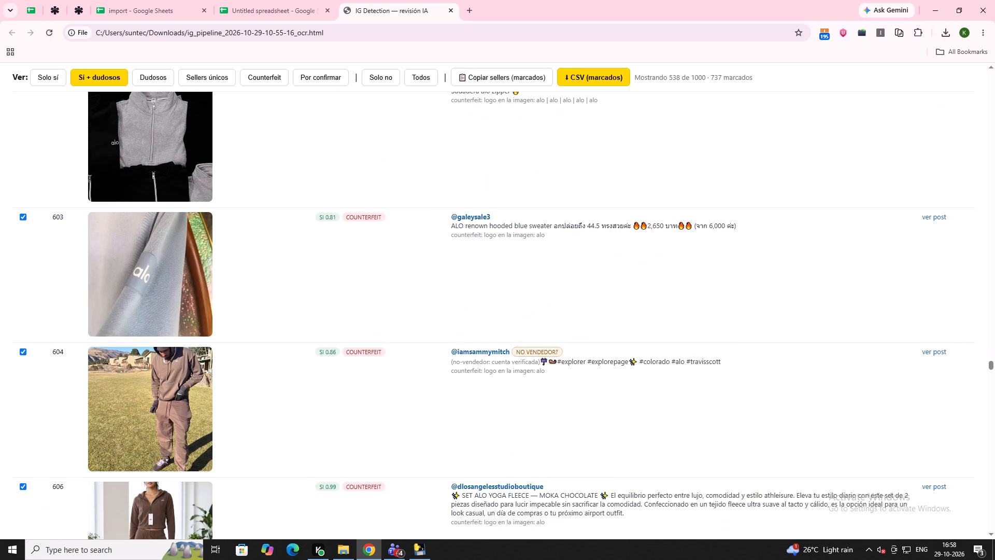
left_click(23, 351)
Review the counterfeit listings from 606 onward and unmark listings 618 and 628, both flagged NO VENDEDOR?.
scroll(103, 352, "down", 8)
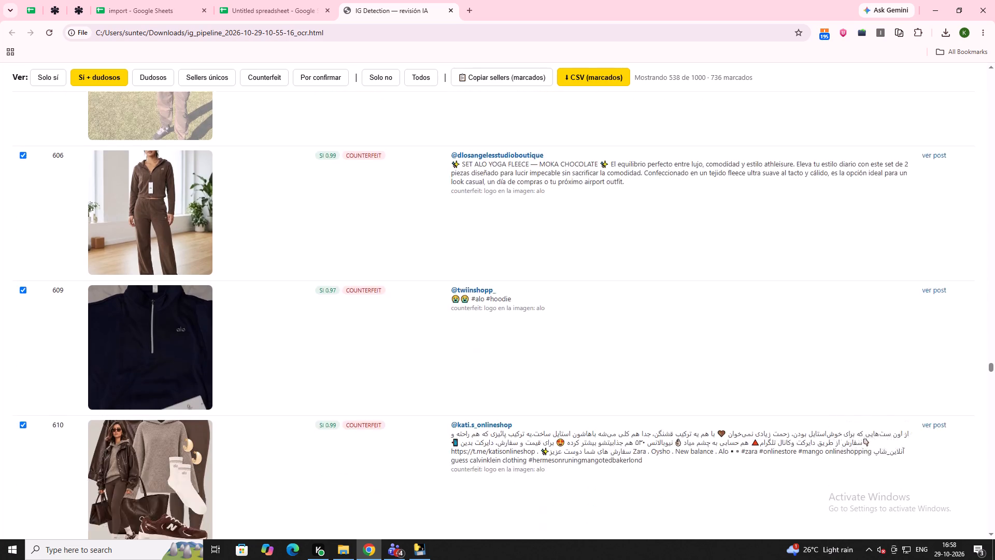
scroll(103, 352, "down", 15)
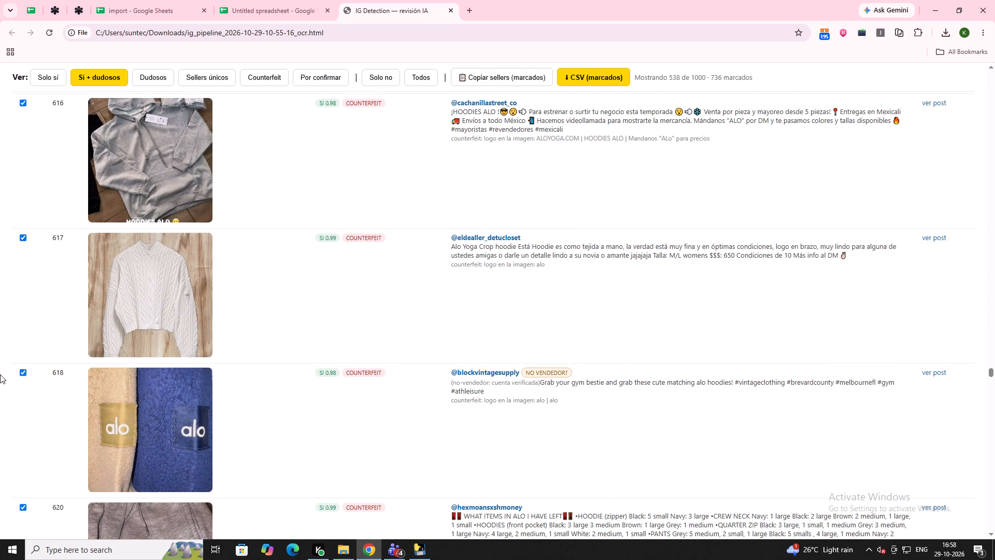
left_click(26, 372)
left_click(25, 372)
scroll(25, 372, "down", 8)
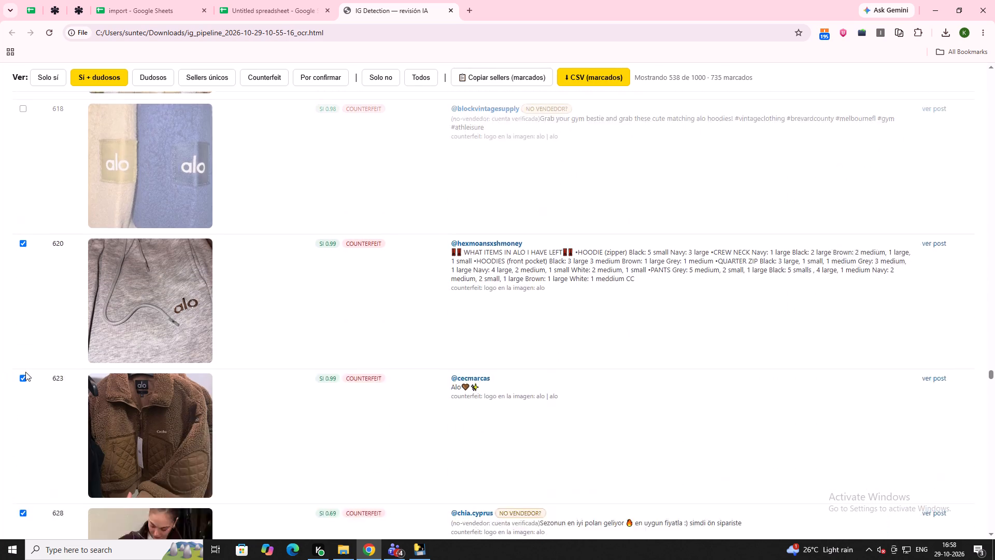
left_click(23, 360)
Review the counterfeit listings from 629 onward and unmark listings 648 and 651, both flagged NO VENDEDOR?.
scroll(125, 324, "down", 2)
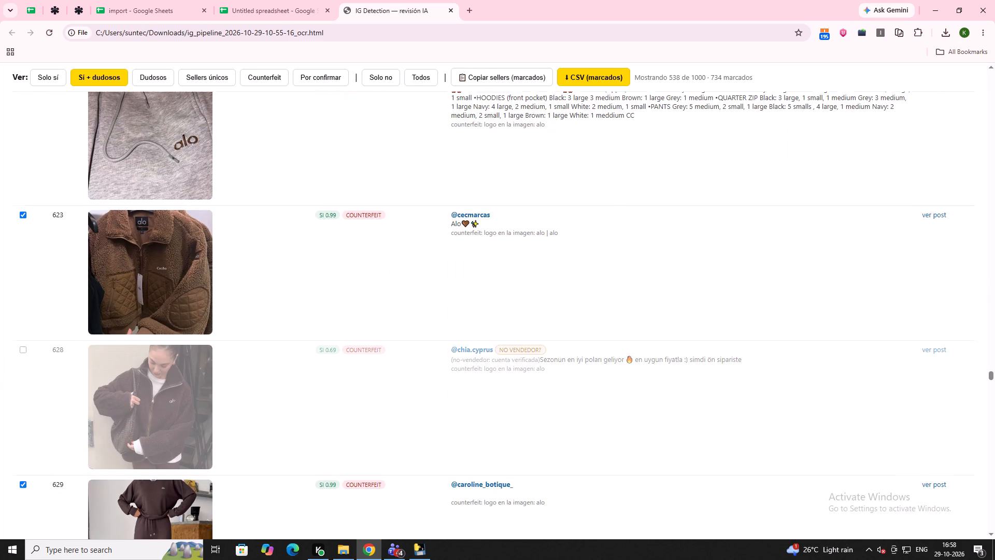
scroll(125, 324, "down", 16)
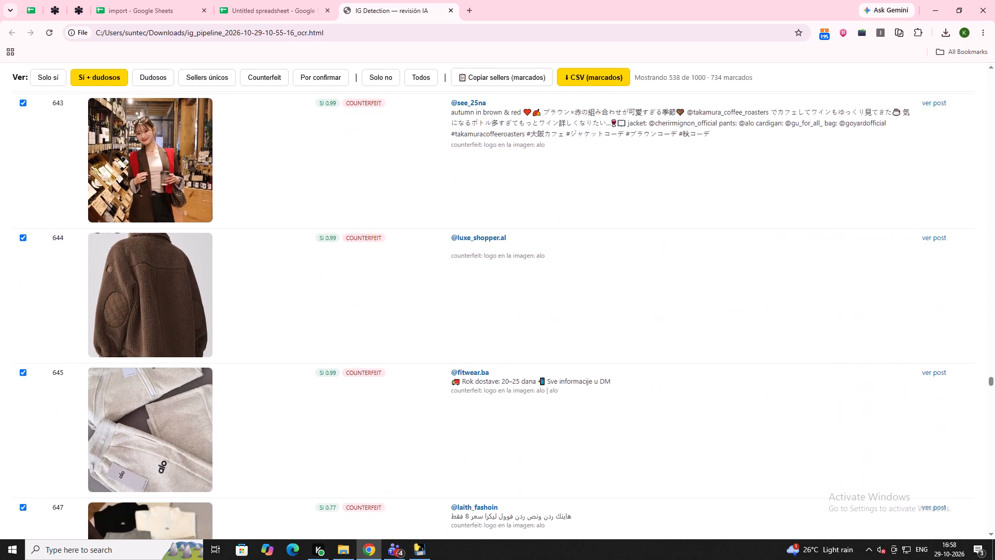
scroll(125, 324, "down", 8)
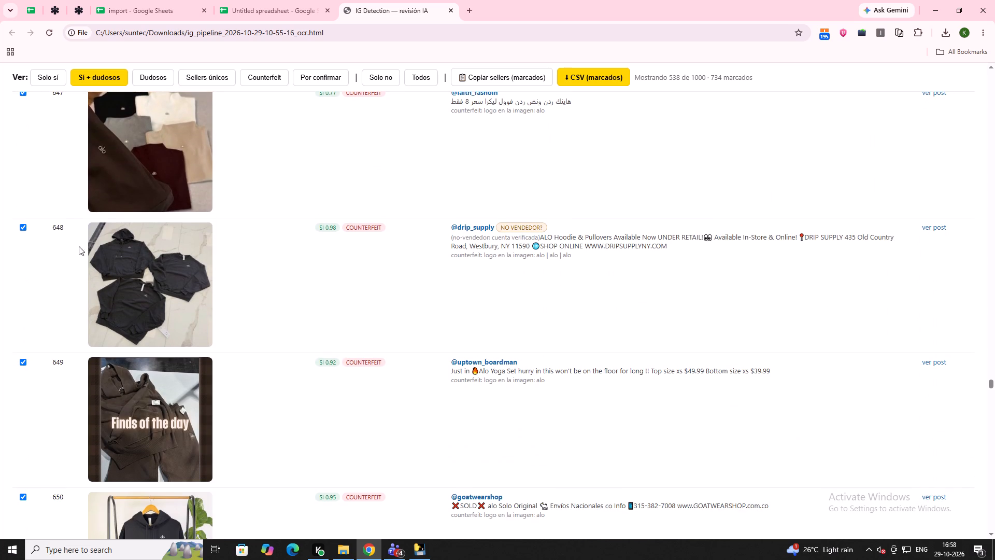
left_click(25, 226)
scroll(111, 264, "down", 8)
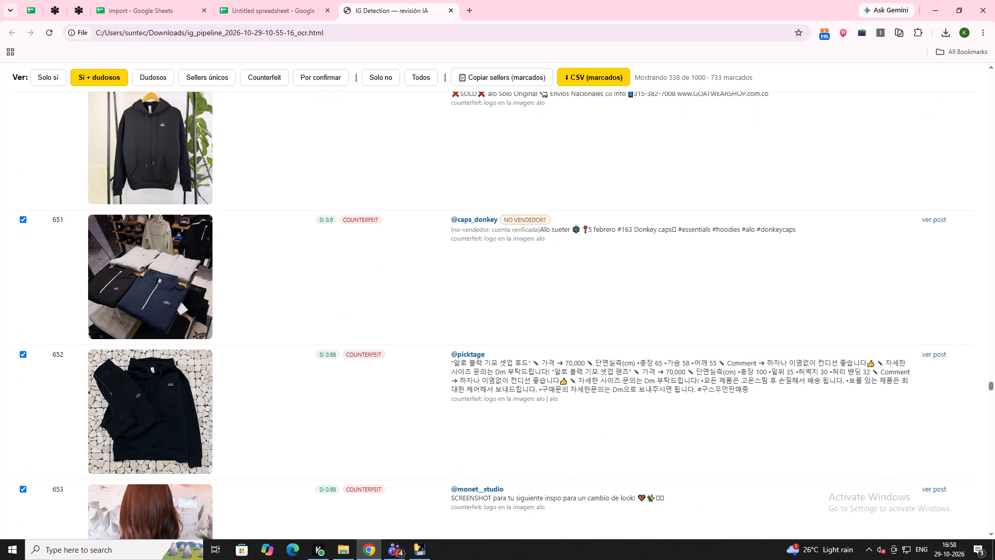
left_click(18, 216)
left_click(25, 217)
Inspect the enlarged image of listing 653, the hair-styling post, and unmark that listing.
scroll(25, 217, "down", 2)
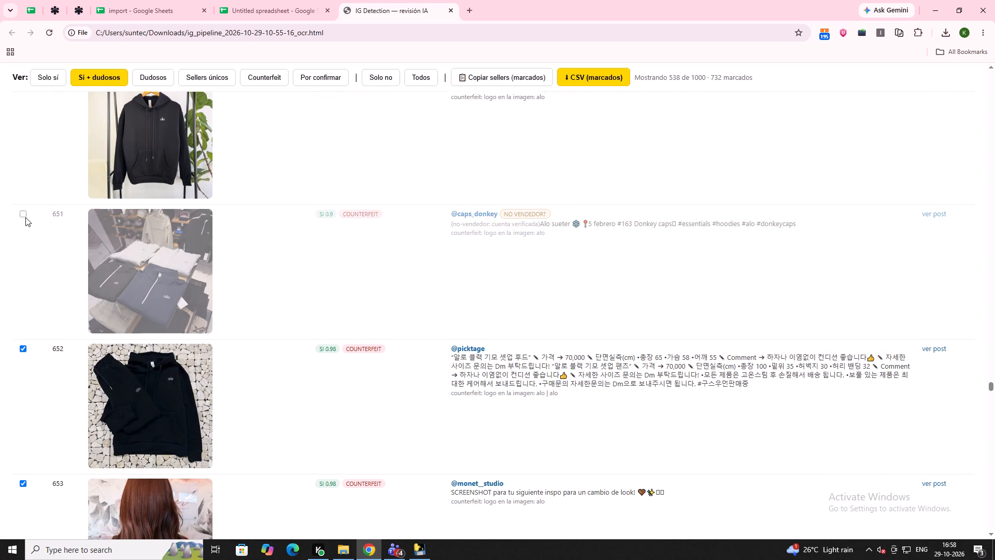
scroll(25, 217, "down", 13)
scroll(25, 217, "up", 8)
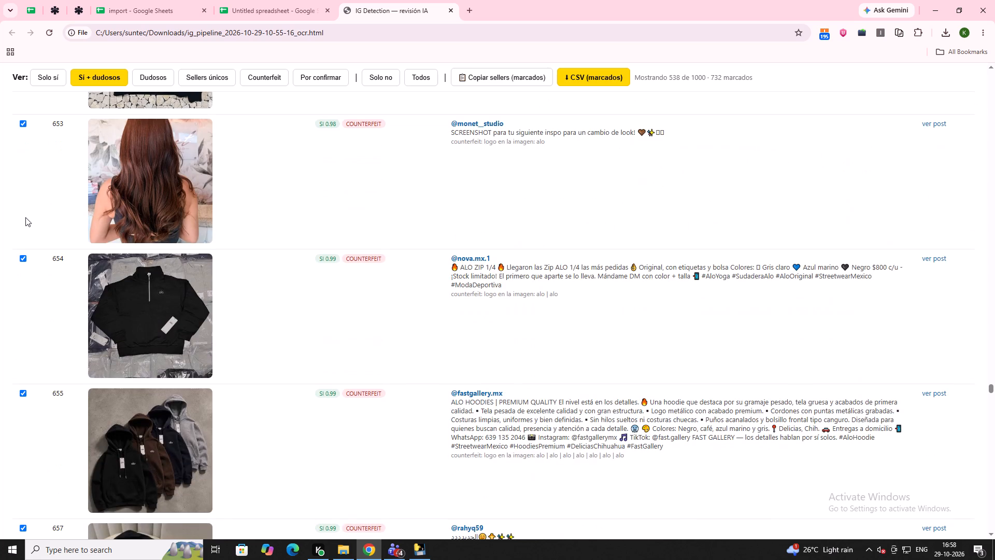
left_click(118, 184)
left_click(145, 225)
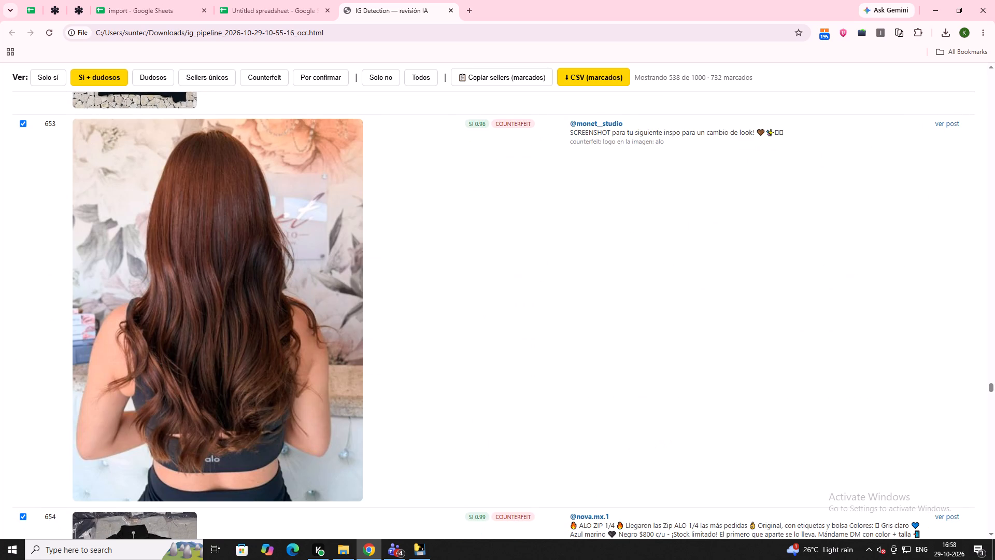
scroll(120, 223, "up", 1)
left_click(22, 173)
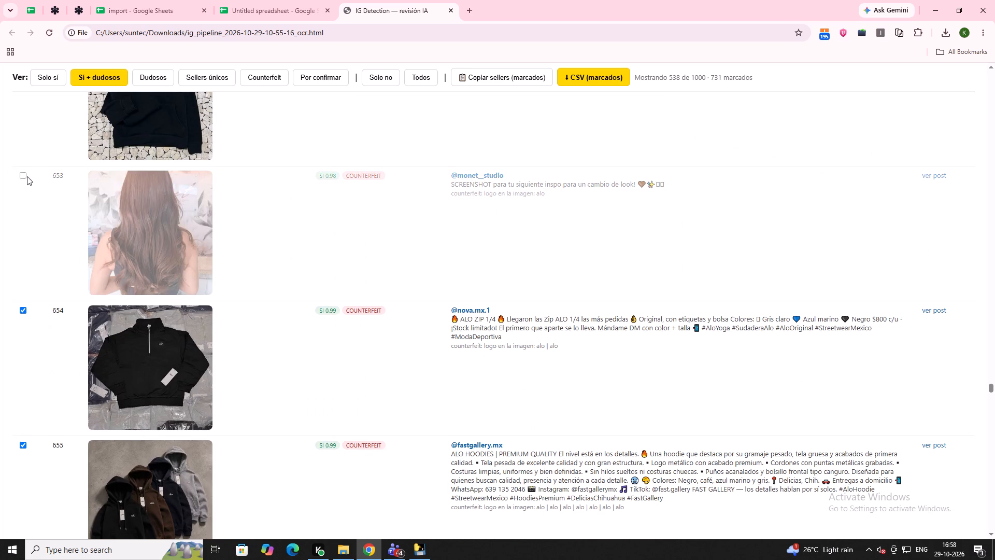
Review the counterfeit listings from 654 onward and unmark listings 672 and 682, both flagged NO VENDEDOR?.
scroll(120, 257, "down", 20)
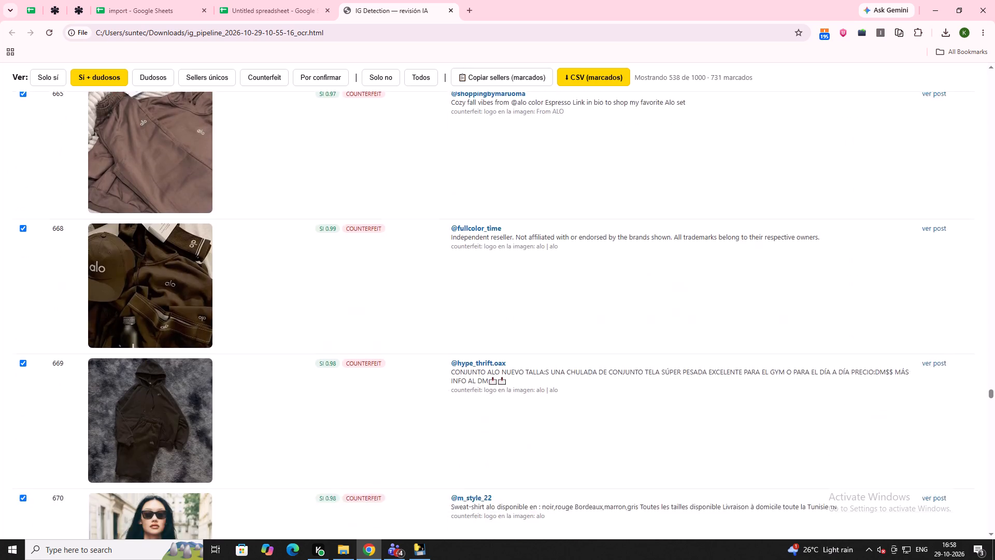
scroll(136, 269, "down", 2)
scroll(136, 269, "up", 1)
scroll(136, 269, "down", 3)
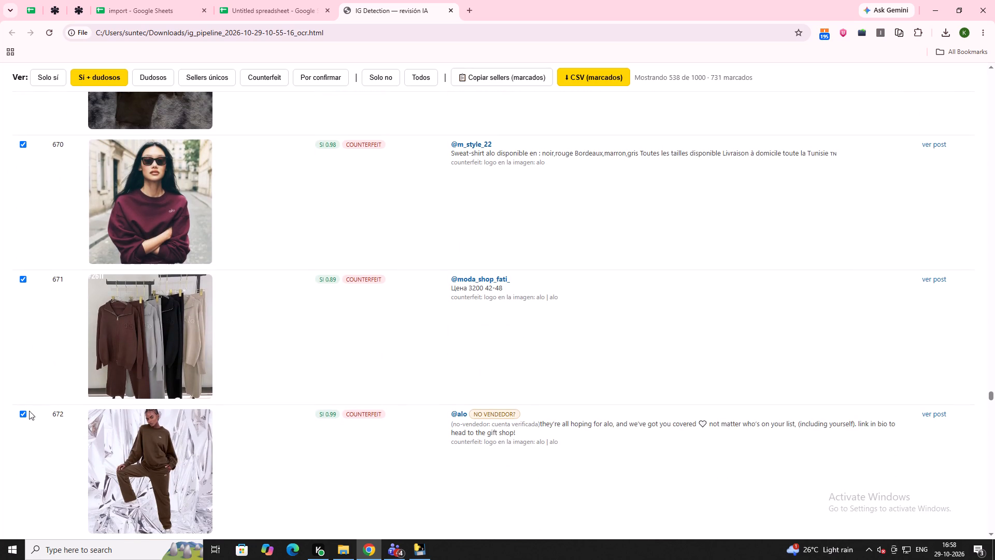
left_click(21, 414)
scroll(208, 392, "down", 8)
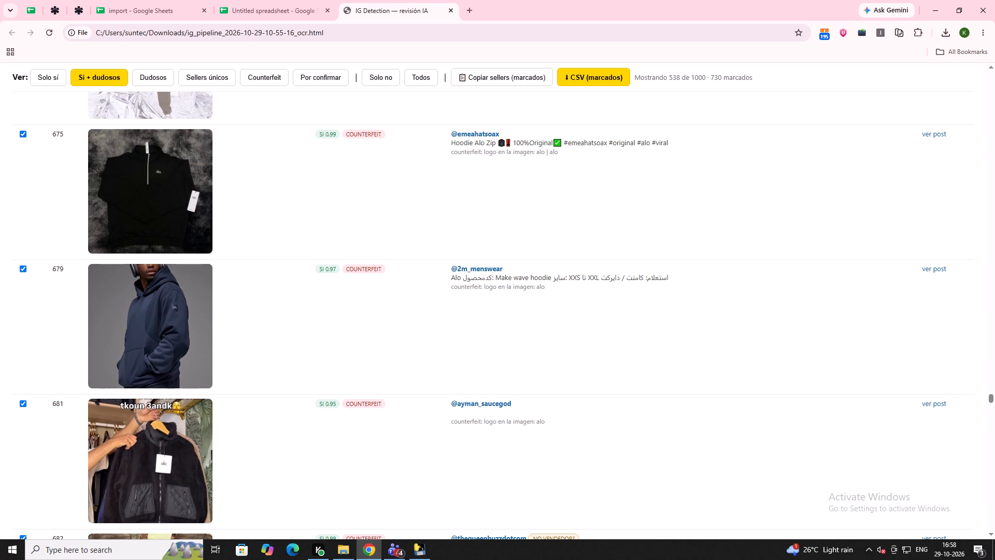
scroll(187, 327, "down", 5)
left_click(21, 280)
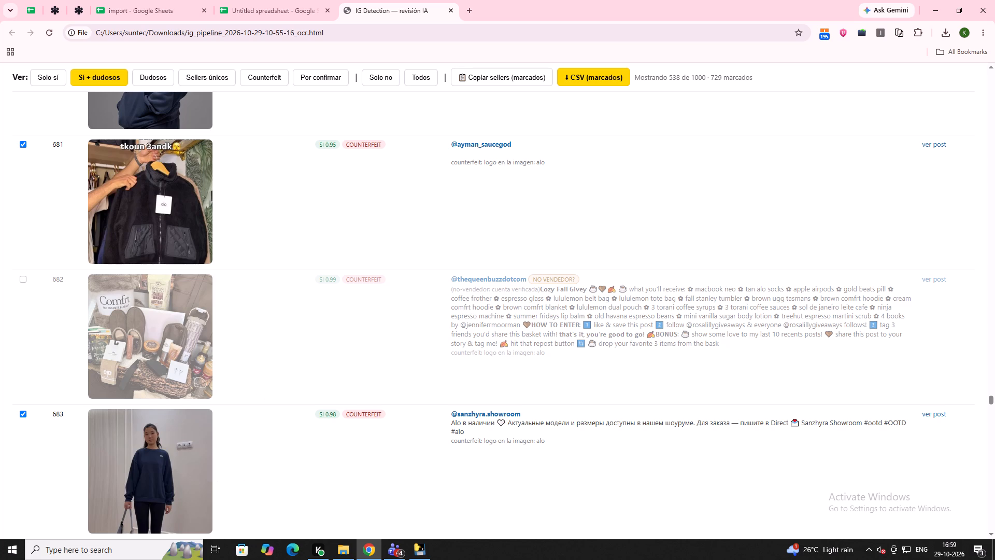
Review the counterfeit listings from 683 onward and unmark listings 691 and 694, both flagged NO VENDEDOR?.
scroll(206, 472, "down", 15)
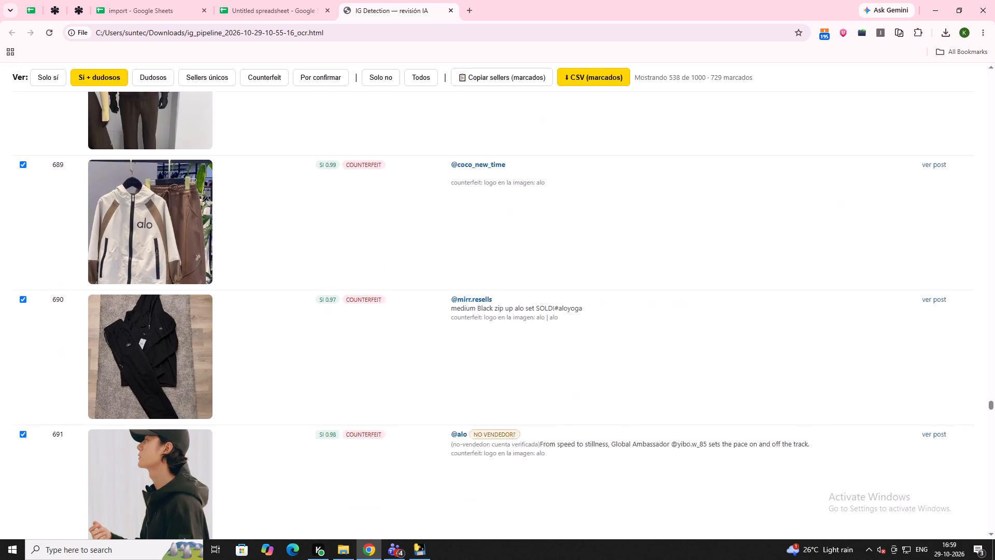
scroll(207, 473, "down", 6)
left_click(20, 132)
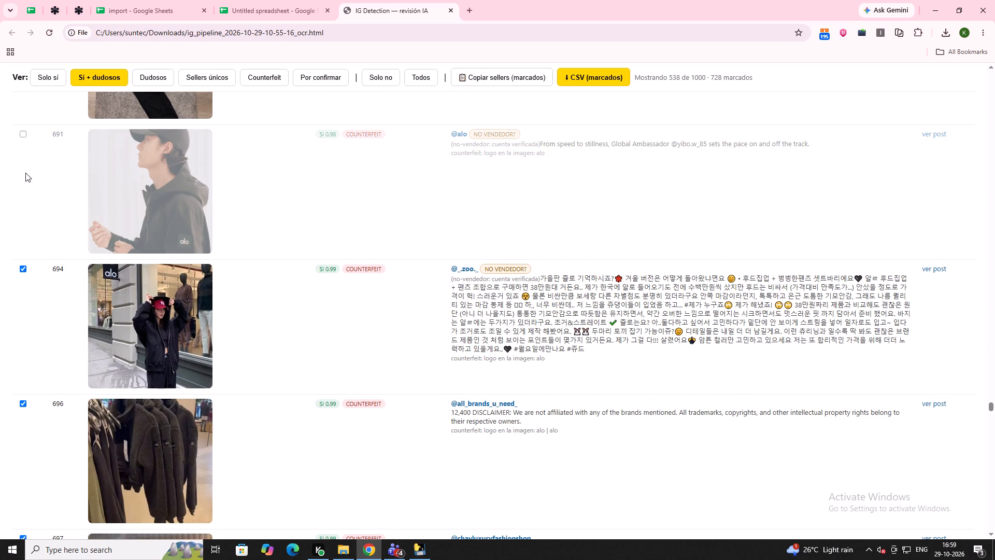
left_click(23, 265)
left_click(18, 267)
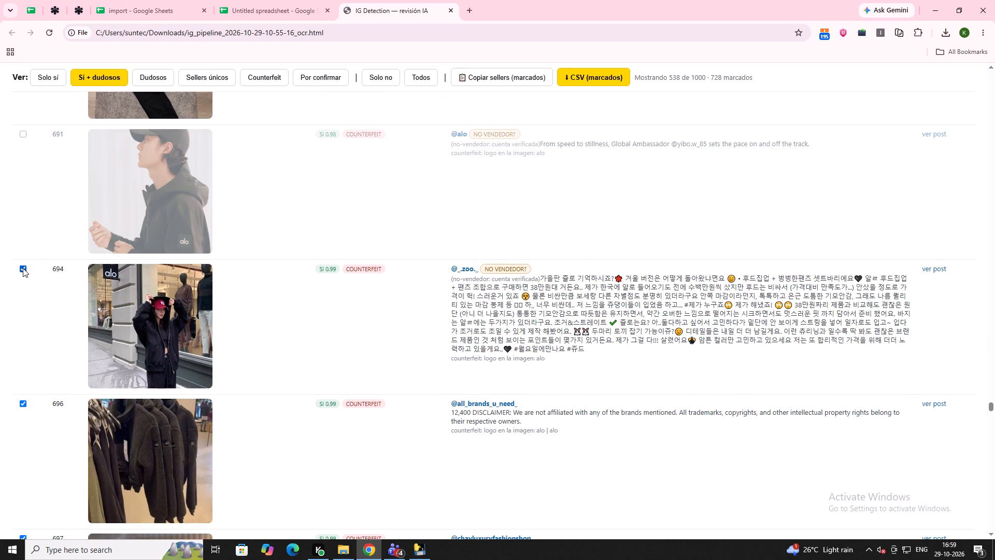
left_click(23, 268)
Review the counterfeit listings from 696 onward and unmark listings 712 and 717, both flagged NO VENDEDOR?.
scroll(98, 418, "down", 5)
scroll(209, 391, "down", 4)
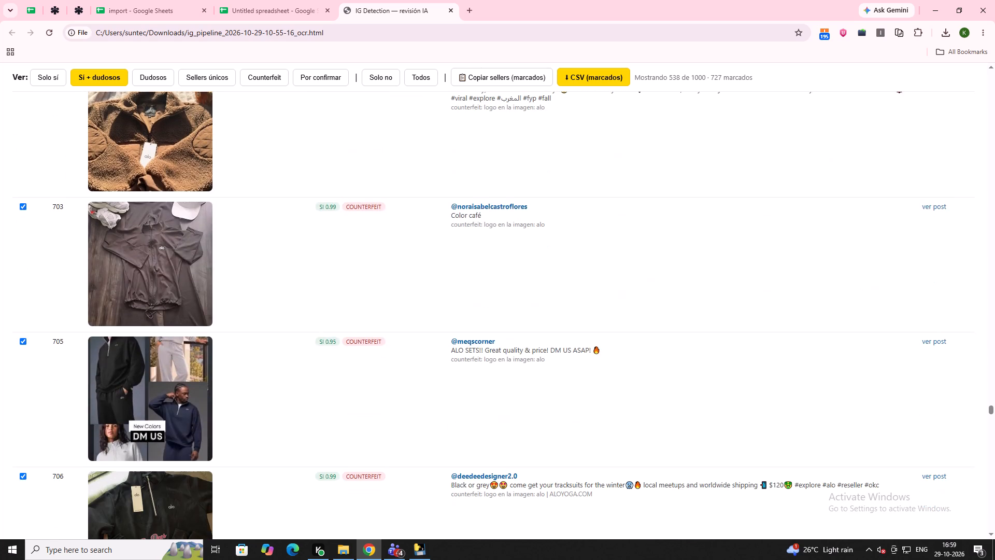
scroll(159, 220, "down", 5)
scroll(317, 404, "down", 9)
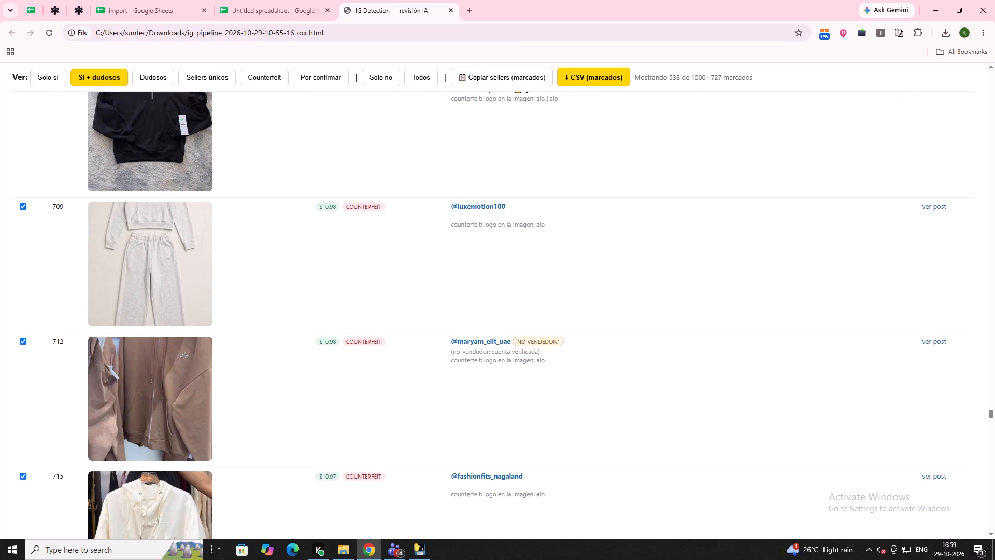
left_click(22, 289)
scroll(76, 278, "down", 9)
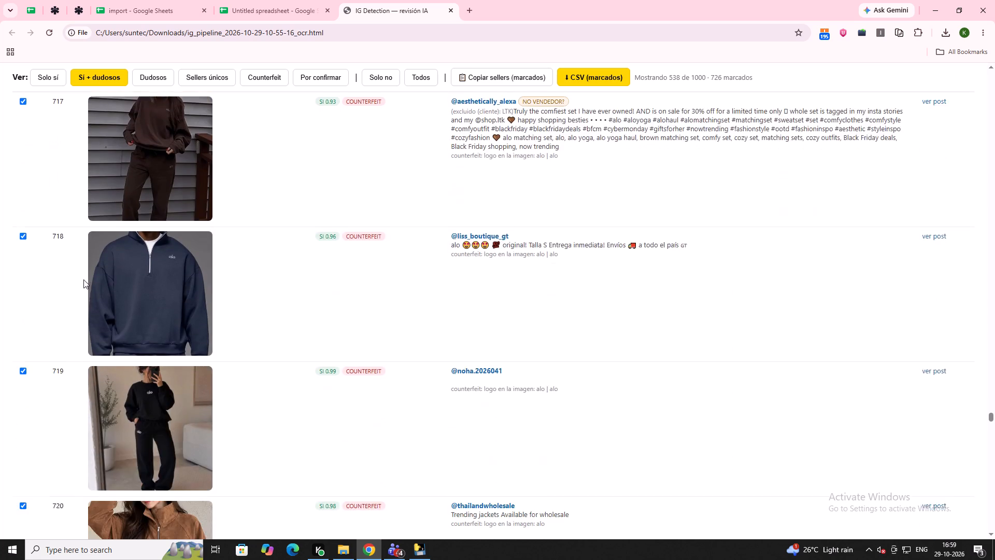
scroll(68, 277, "up", 1)
left_click(25, 144)
Review the counterfeit listings from 718 onward and unmark listing 759, flagged NO VENDEDOR?.
scroll(108, 248, "down", 1)
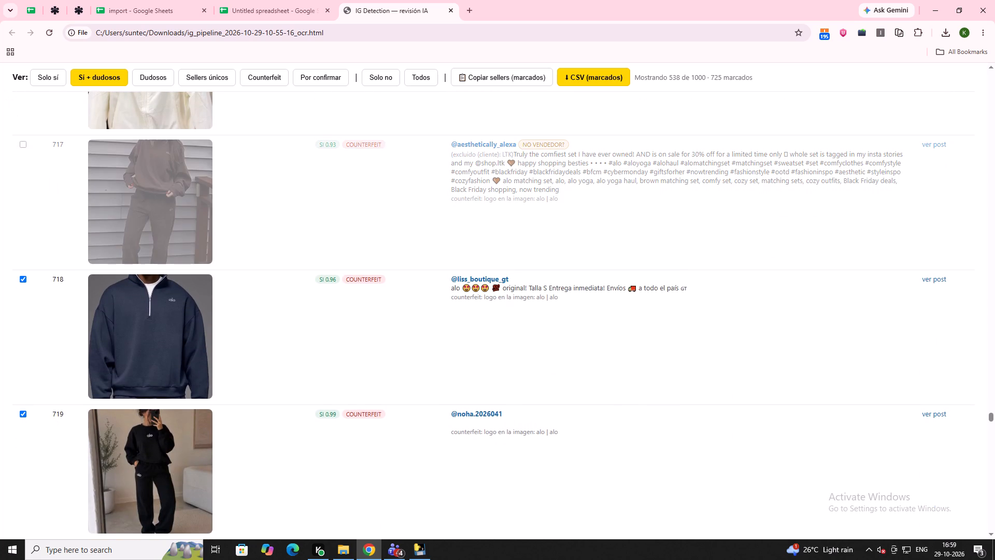
scroll(109, 248, "down", 14)
scroll(113, 250, "down", 9)
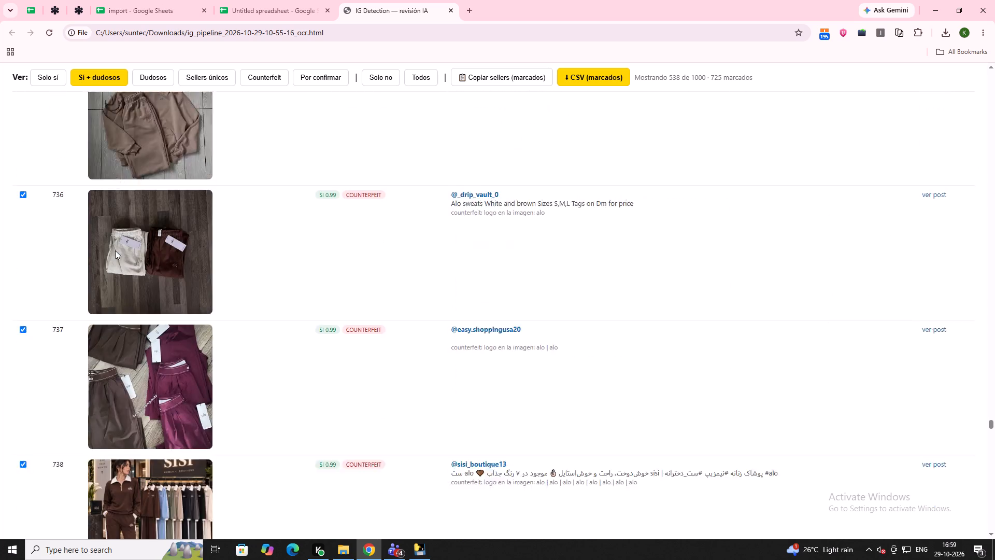
scroll(115, 250, "down", 13)
scroll(115, 250, "down", 9)
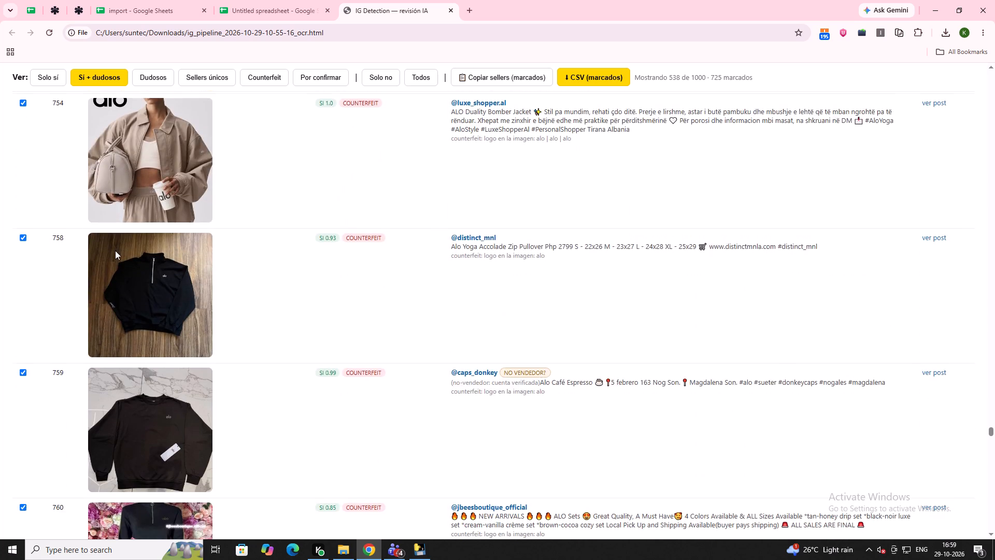
scroll(115, 250, "down", 2)
left_click(24, 217)
Review the counterfeit listings from 760 onward and unmark listings 796 and 797, both flagged NO VENDEDOR?.
scroll(88, 286, "down", 5)
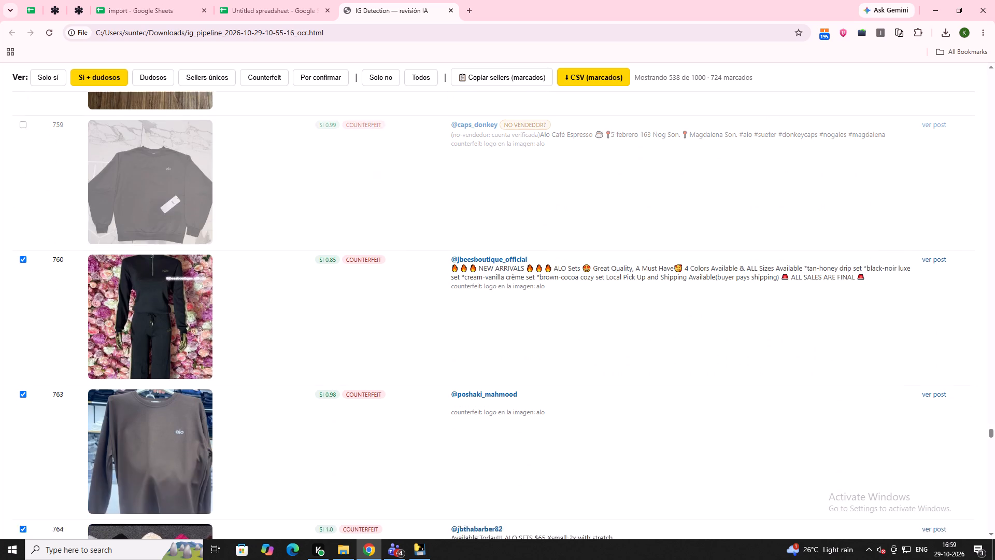
scroll(106, 306, "down", 17)
scroll(124, 313, "down", 7)
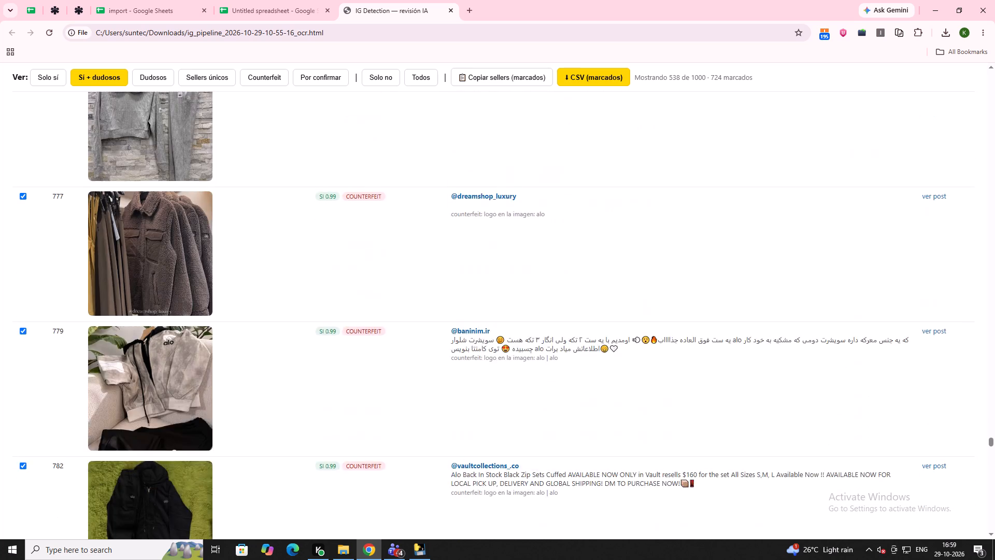
scroll(127, 314, "down", 20)
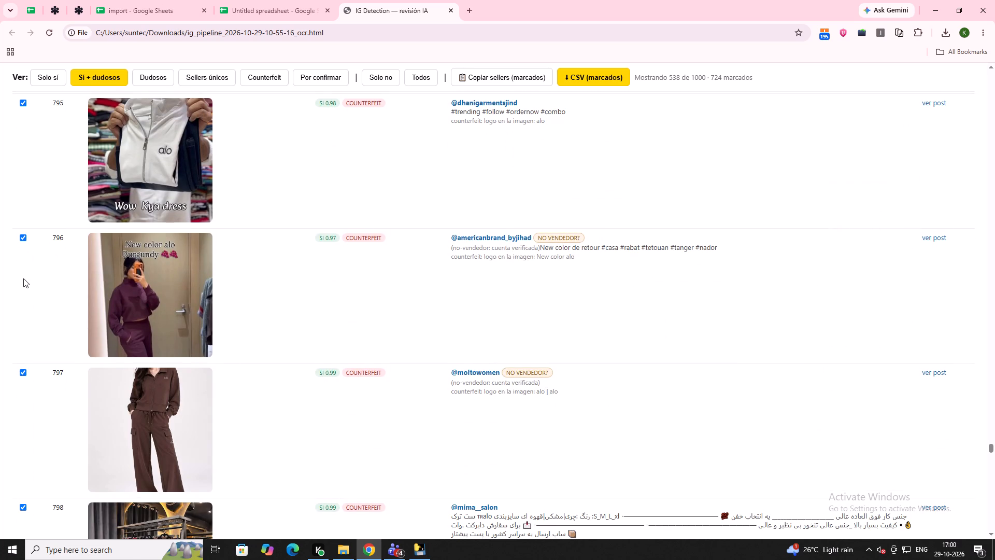
left_click(22, 234)
left_click(20, 237)
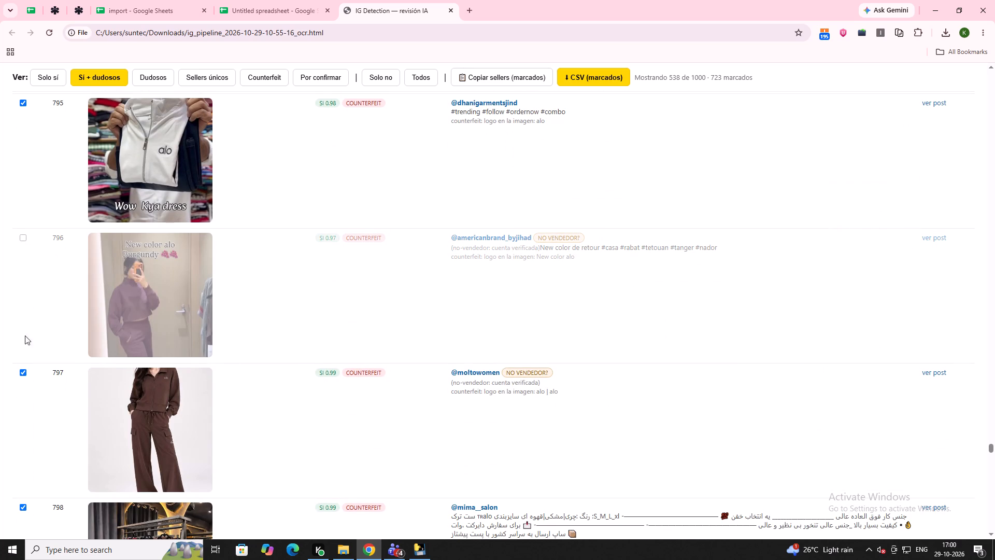
left_click(23, 372)
Review the counterfeit listings from 798 onward and unmark listing 805, flagged NO VENDEDOR?, plus the non-seller posts 804 and 807.
scroll(46, 371, "down", 9)
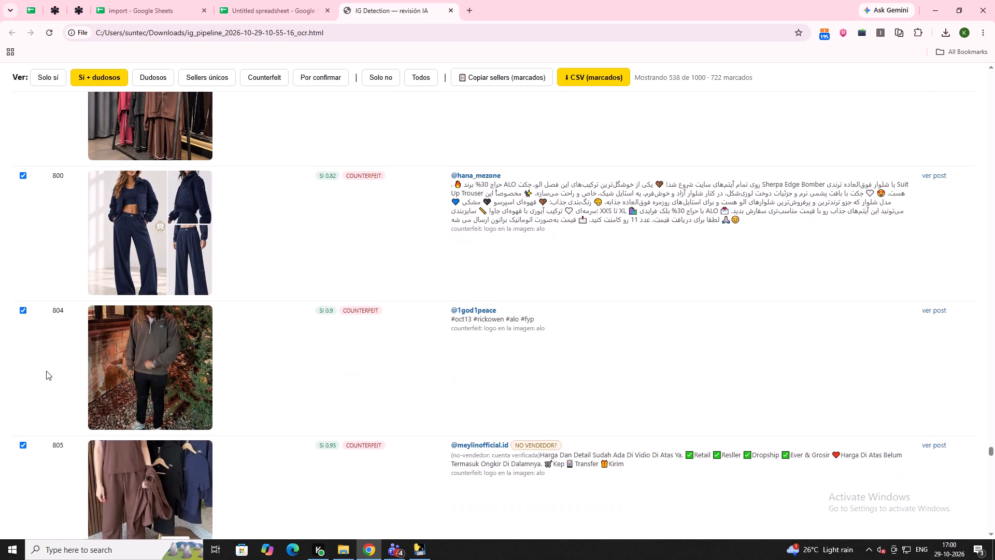
scroll(46, 371, "down", 3)
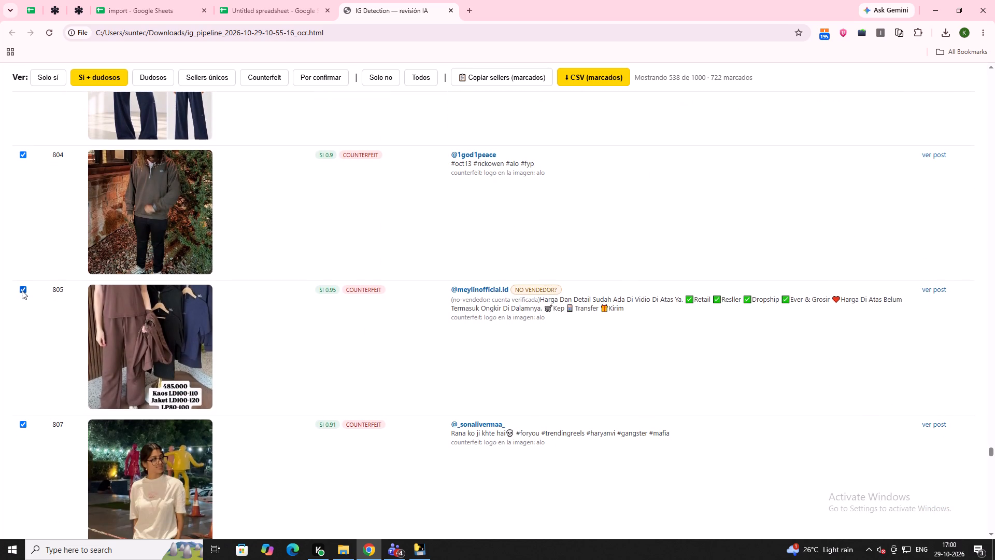
left_click(20, 292)
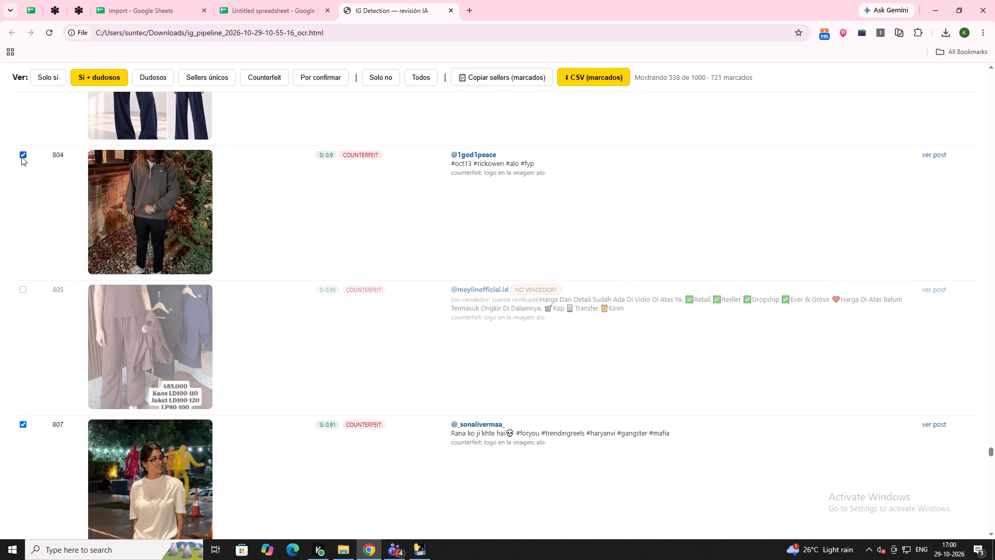
left_click(21, 157)
scroll(45, 208, "down", 7)
scroll(53, 218, "up", 2)
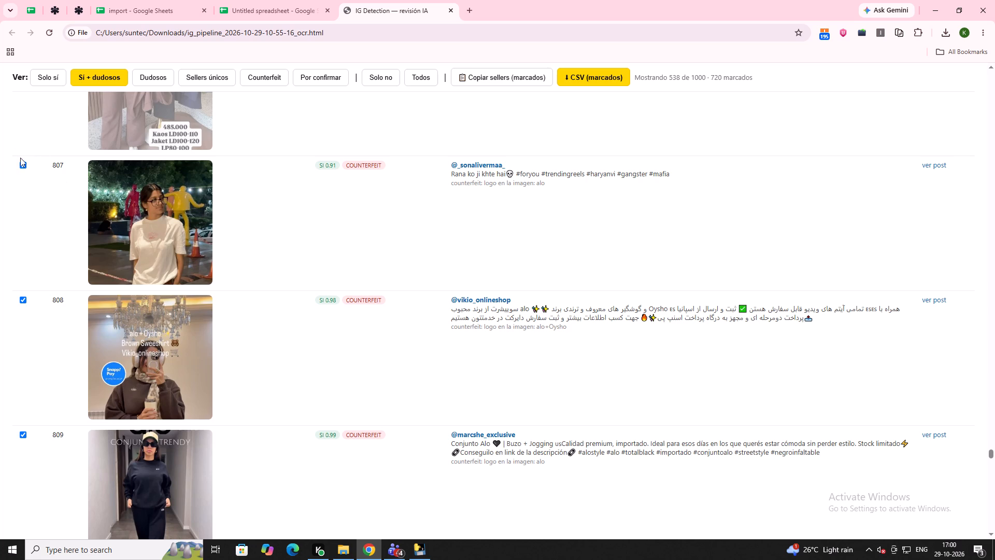
left_click(26, 165)
Review the counterfeit listings from 808 onward and unmark listing 867, flagged NO VENDEDOR?.
scroll(116, 300, "down", 2)
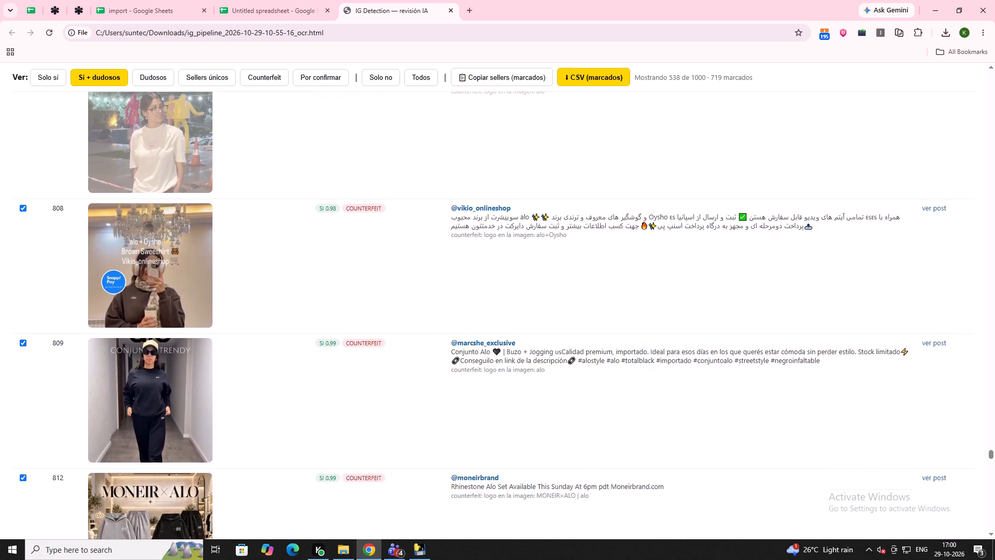
scroll(145, 297, "down", 4)
scroll(149, 298, "up", 1)
scroll(149, 298, "down", 5)
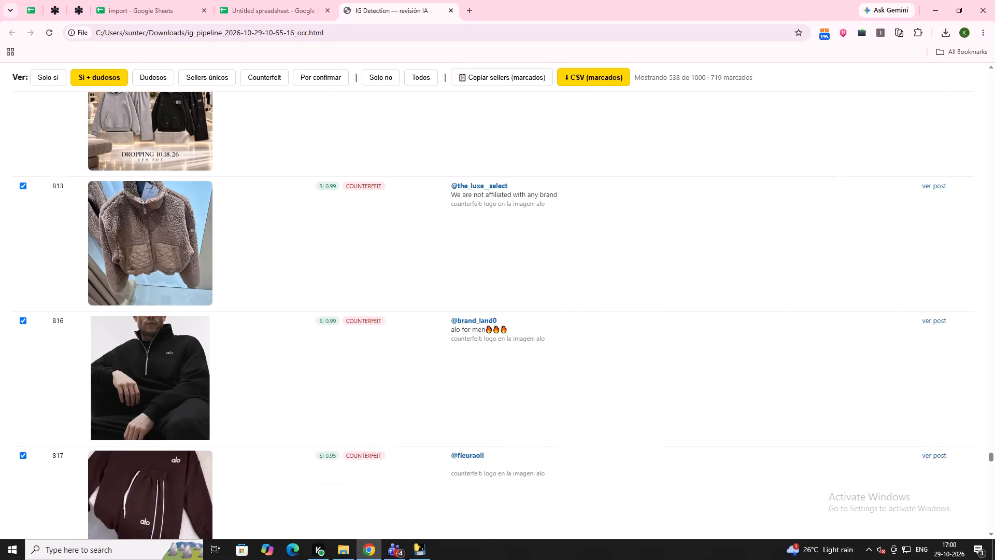
scroll(155, 294, "down", 14)
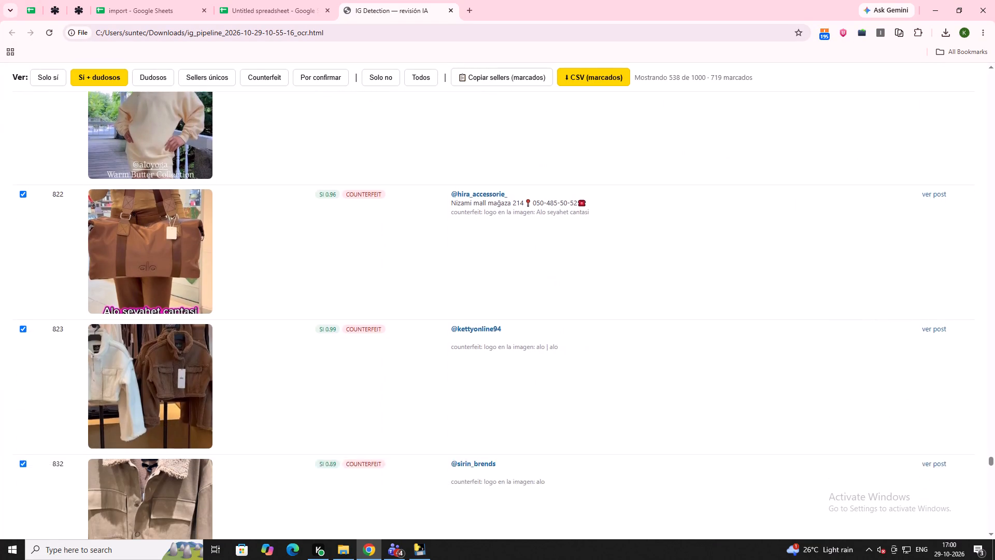
scroll(155, 292, "down", 10)
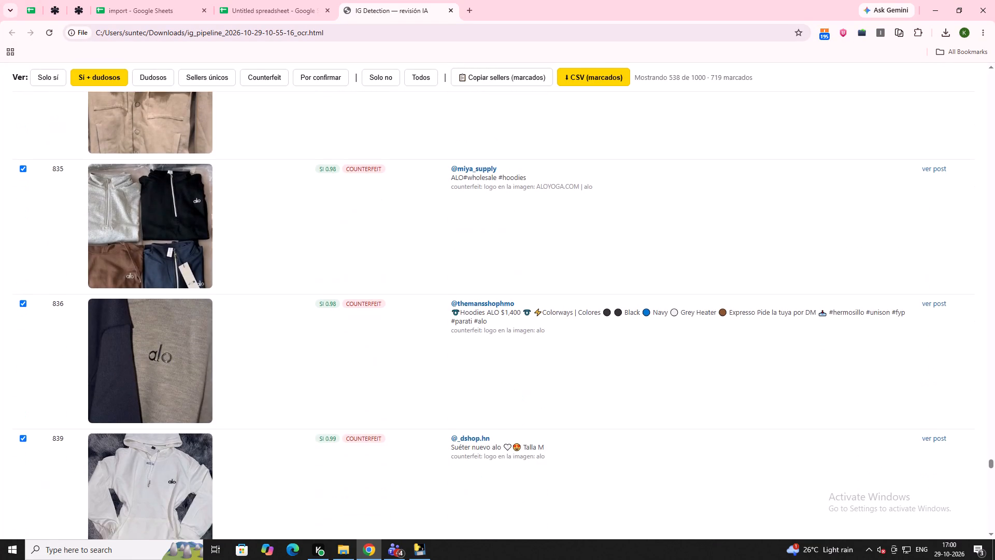
scroll(159, 293, "down", 6)
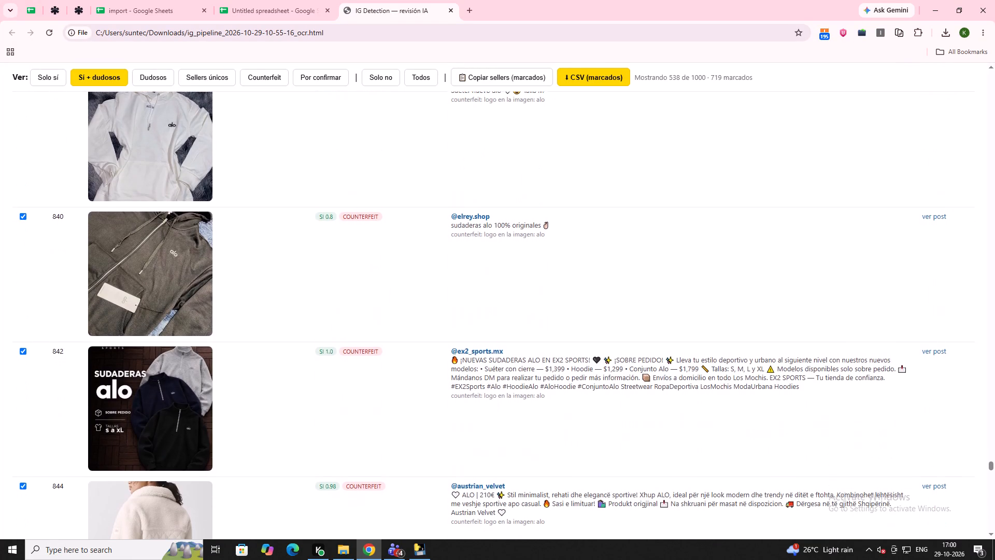
scroll(162, 293, "down", 7)
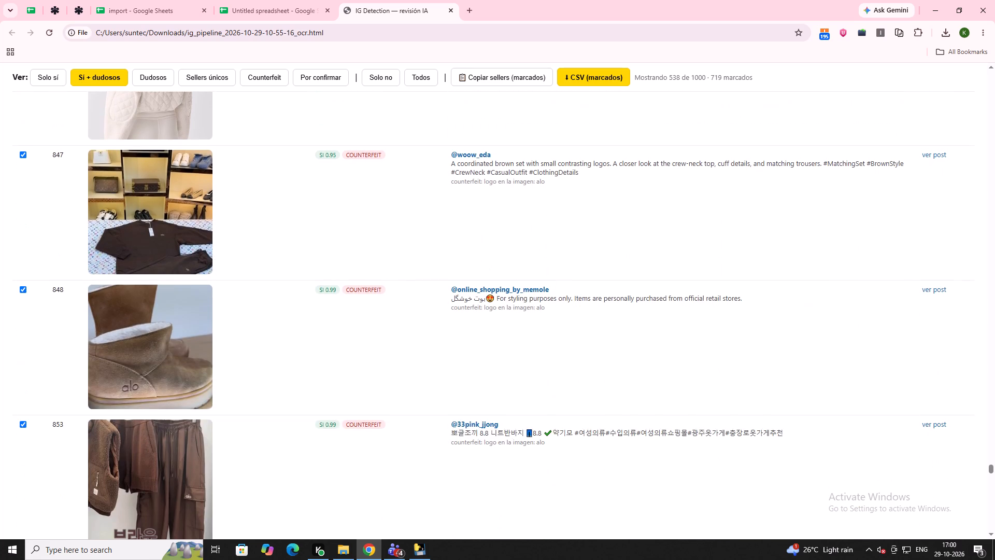
scroll(166, 302, "down", 4)
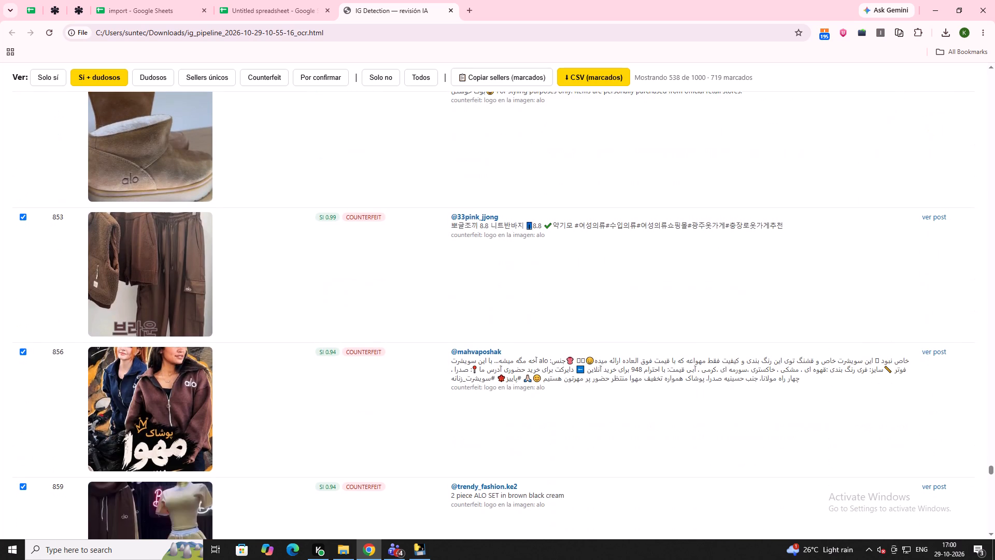
scroll(166, 302, "down", 5)
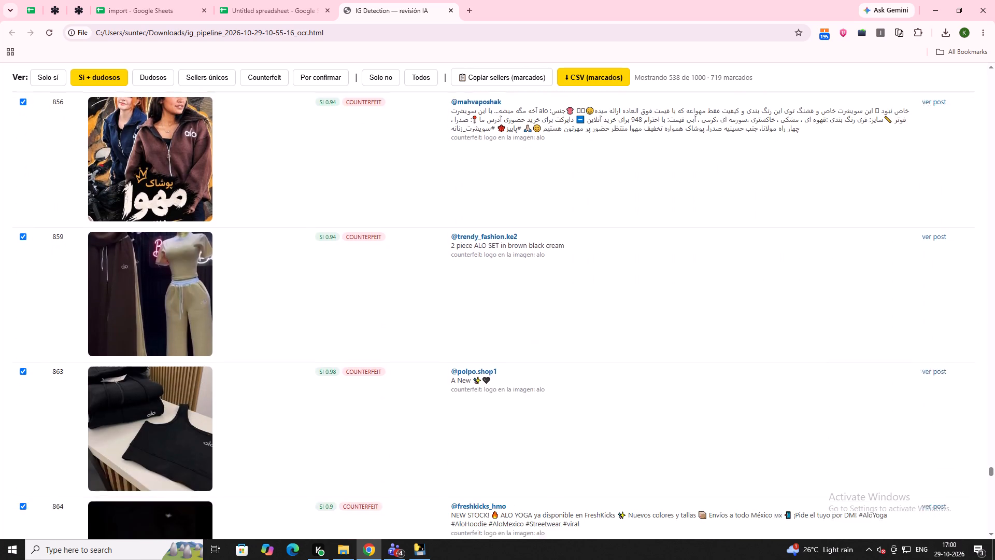
scroll(166, 302, "down", 8)
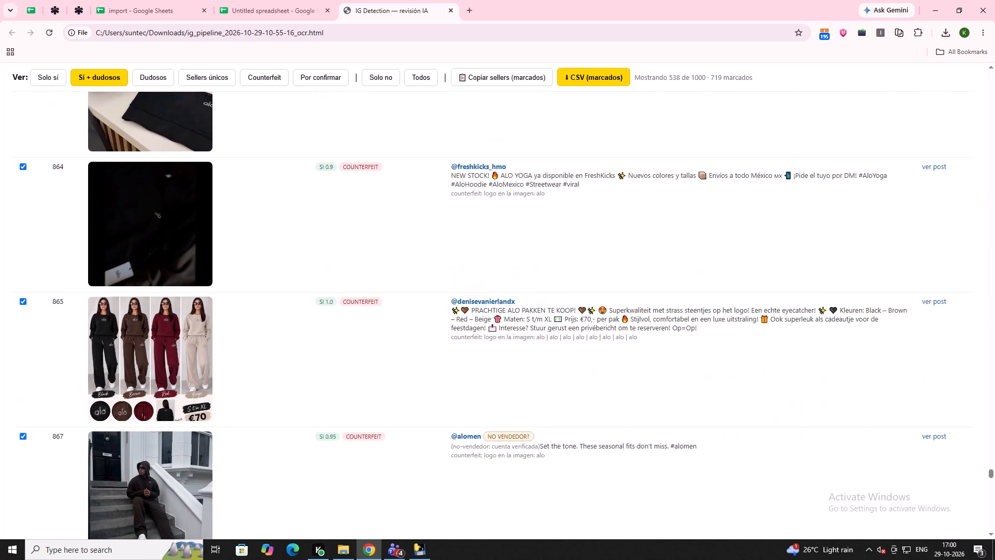
left_click(24, 351)
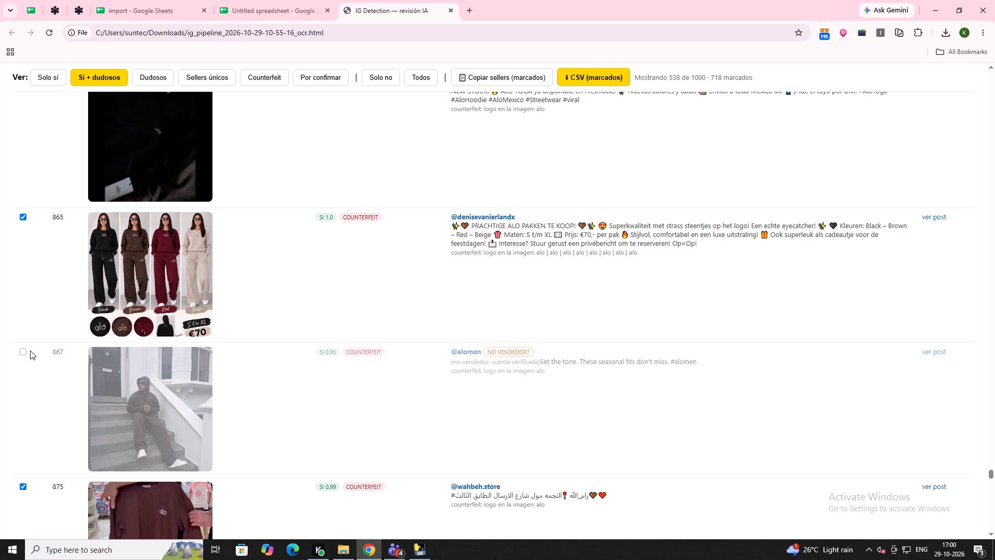
Review the counterfeit listings from 875 onward and unmark listing 964, flagged NO VENDEDOR?.
scroll(154, 348, "down", 11)
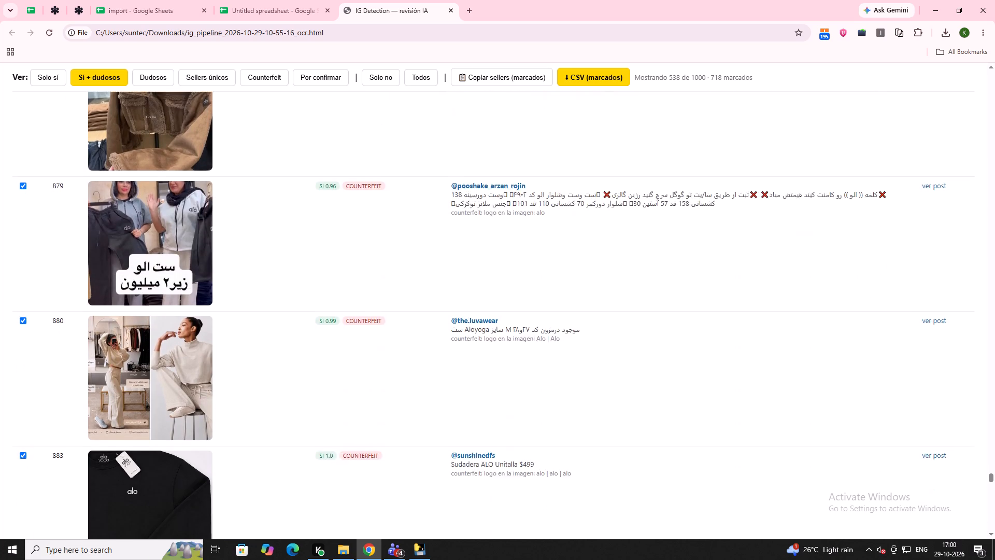
scroll(158, 347, "down", 14)
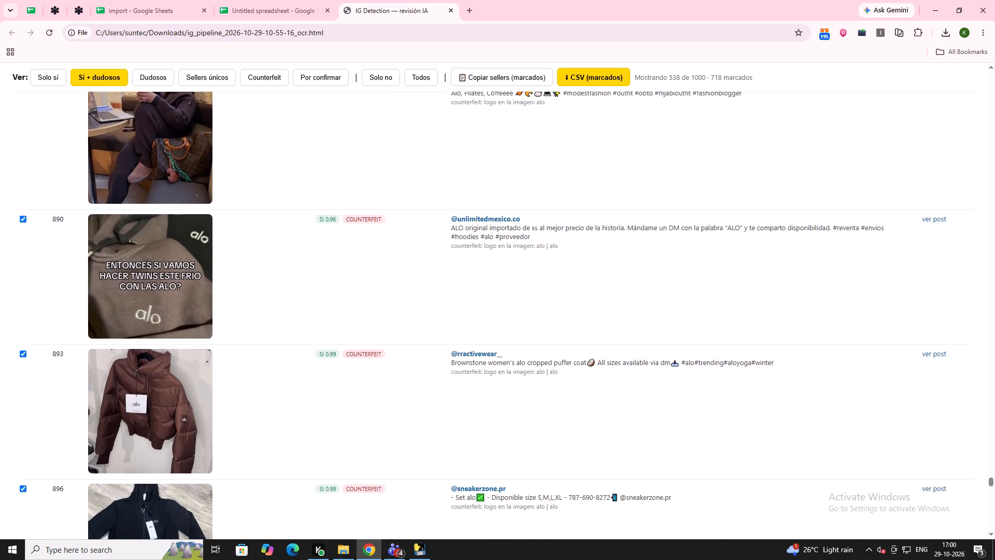
scroll(162, 345, "down", 1)
scroll(162, 345, "up", 5)
scroll(162, 345, "down", 1)
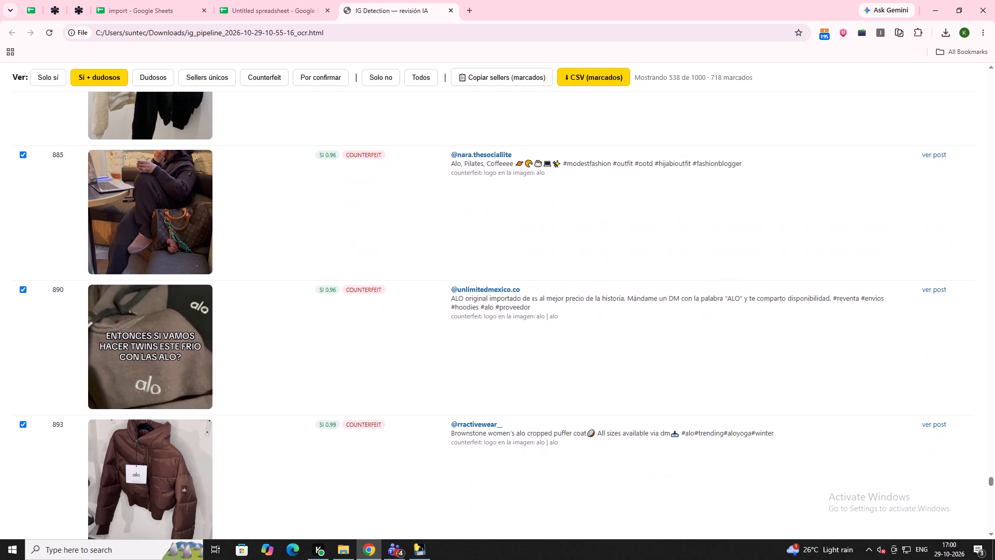
scroll(162, 345, "down", 15)
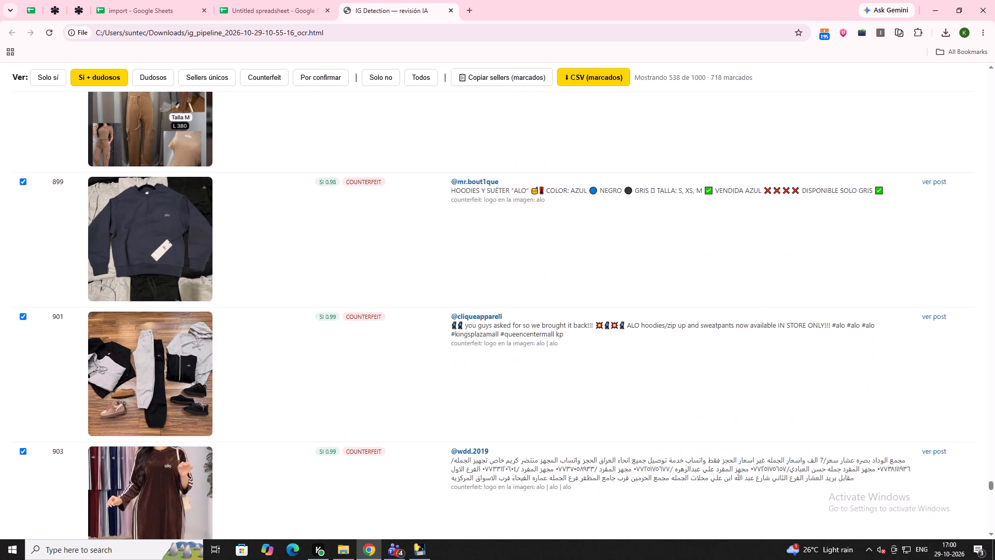
scroll(162, 345, "down", 3)
scroll(148, 273, "down", 2)
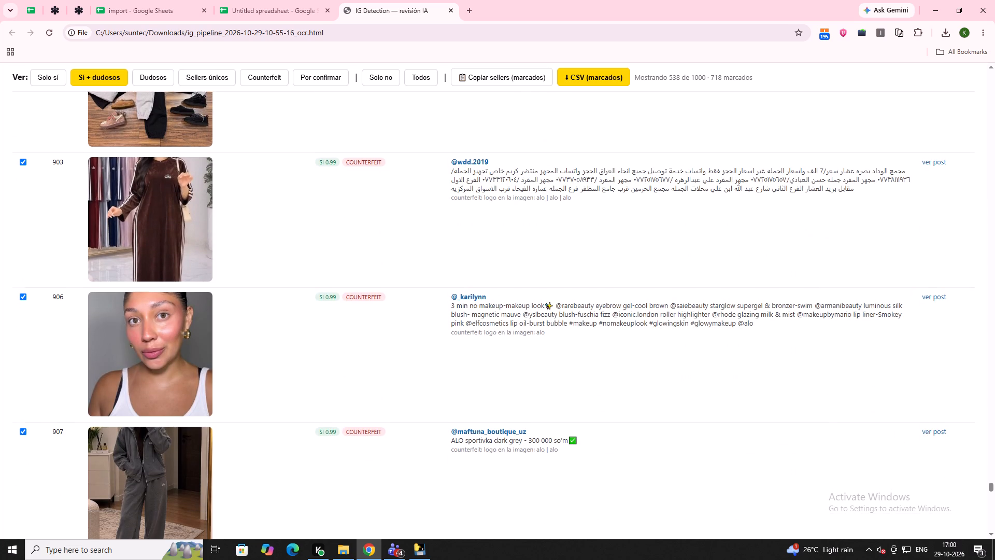
scroll(134, 278, "down", 15)
scroll(195, 286, "down", 2)
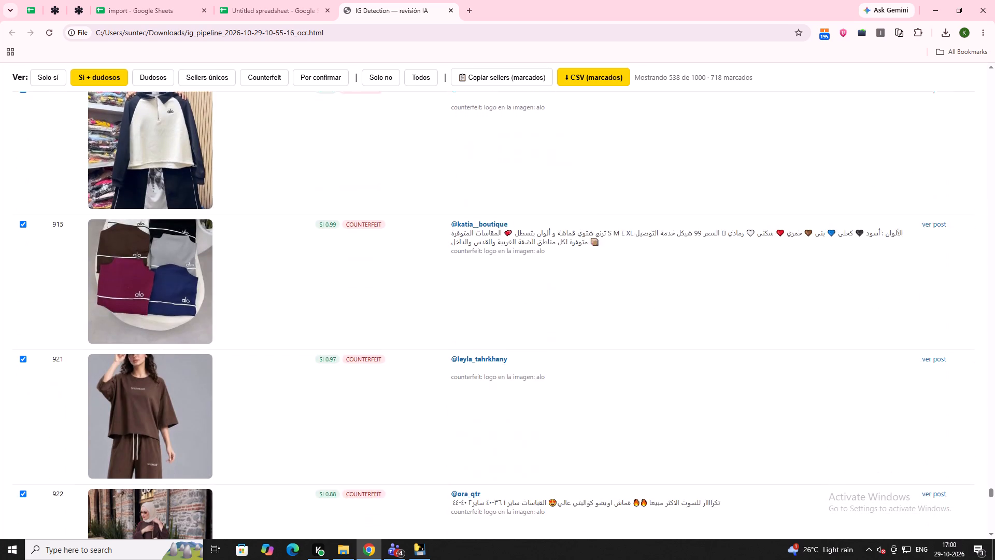
scroll(195, 286, "down", 20)
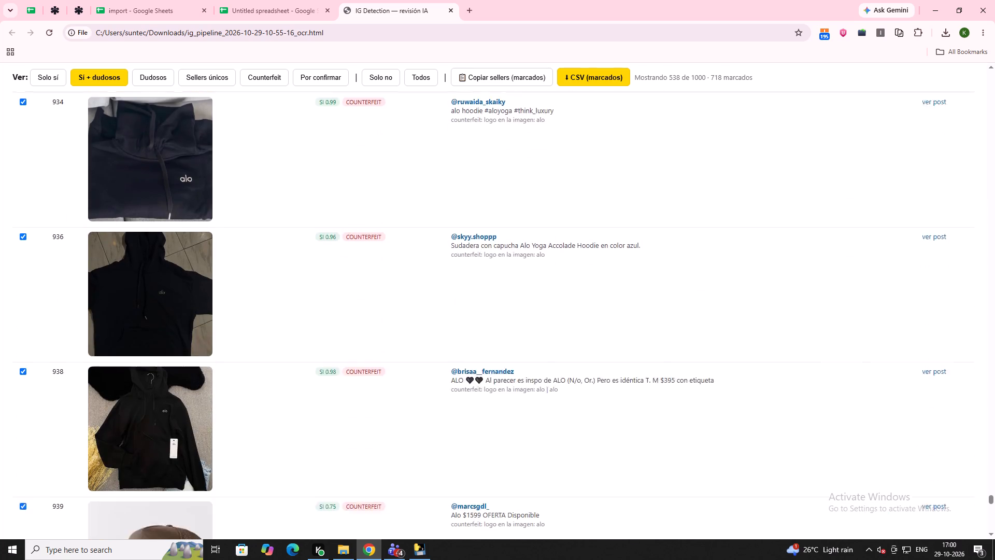
scroll(195, 287, "down", 16)
scroll(195, 287, "down", 15)
scroll(195, 288, "up", 1)
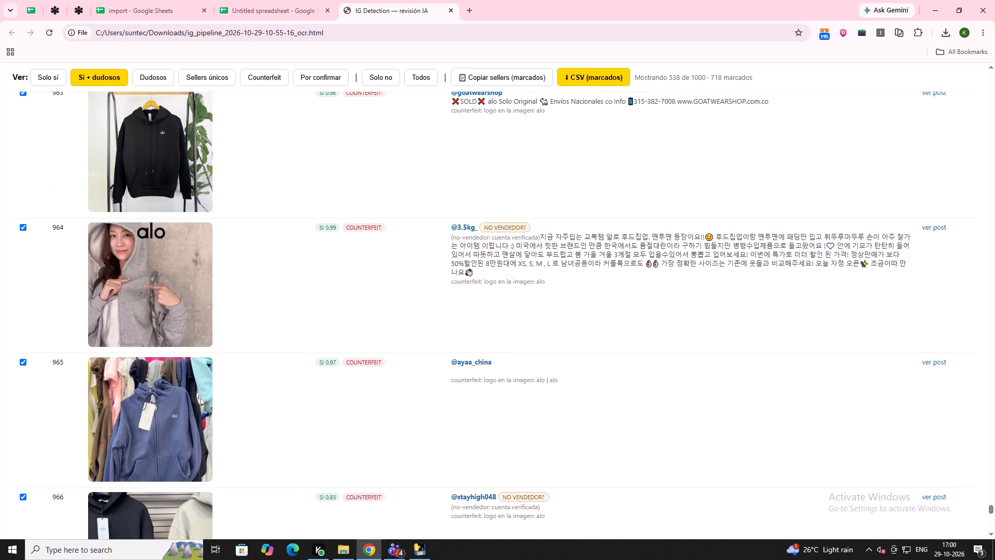
left_click(25, 227)
scroll(23, 230, "down", 3)
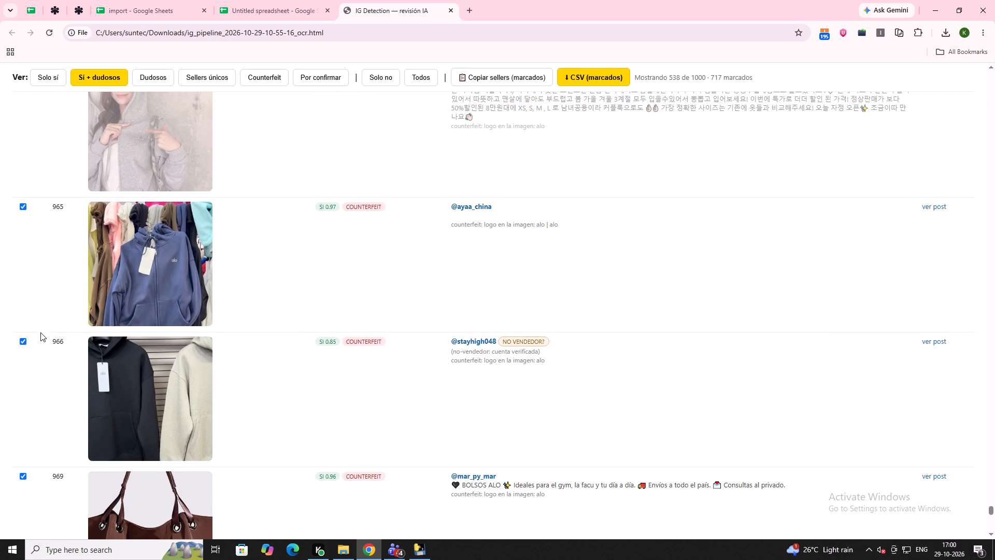
Unmark listing 966, flagged NO VENDEDOR?, and review the remaining counterfeit listings through 999.
left_click(24, 343)
scroll(60, 340, "down", 11)
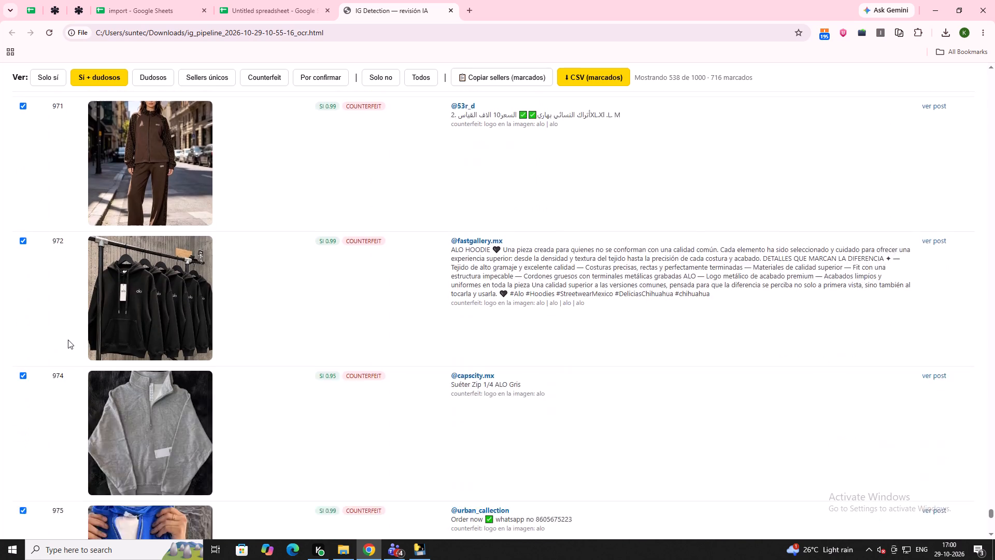
scroll(68, 340, "down", 16)
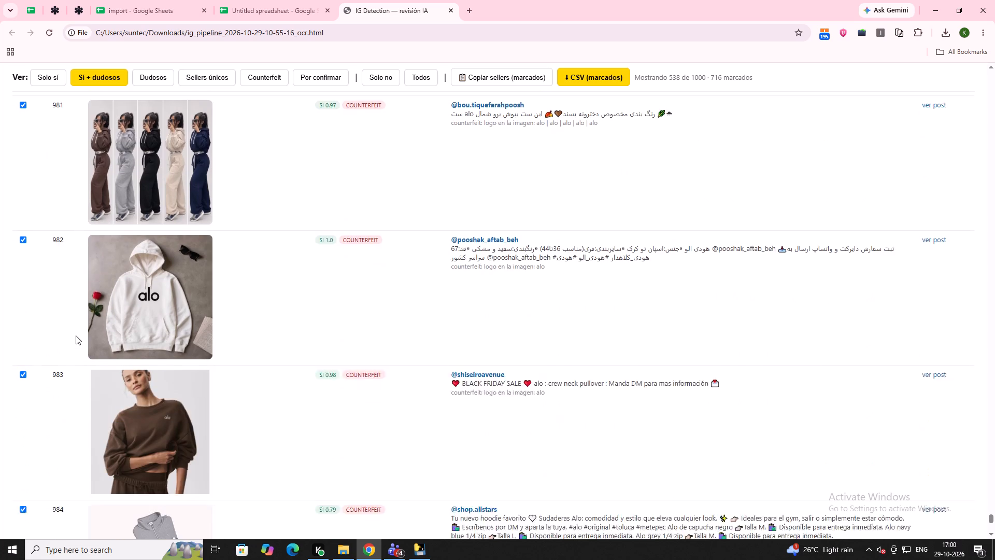
scroll(76, 335, "down", 12)
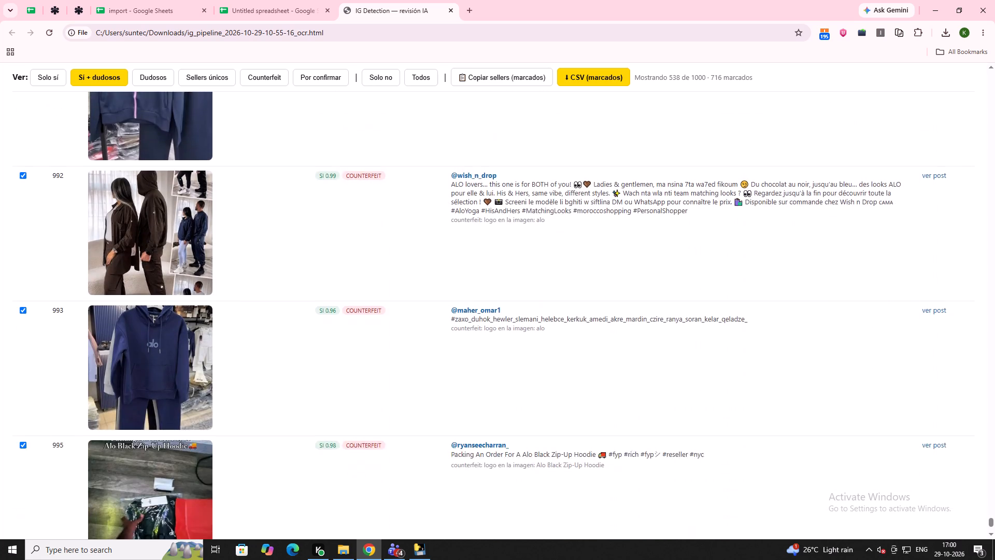
scroll(89, 337, "down", 3)
scroll(89, 337, "down", 20)
scroll(89, 337, "down", 5)
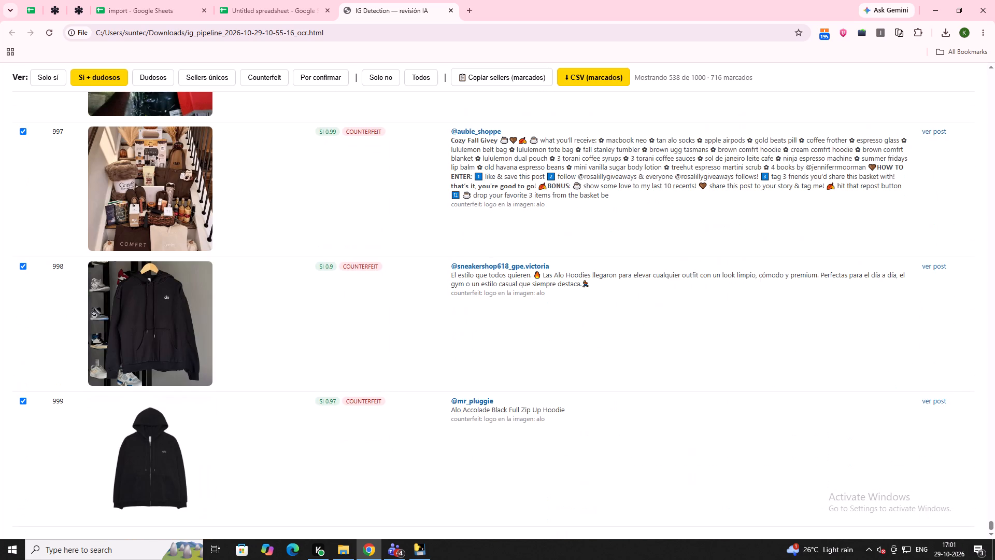
scroll(89, 339, "down", 5)
scroll(165, 285, "down", 6)
Export the marked listings as a CSV file.
left_click(280, 72)
left_click(592, 77)
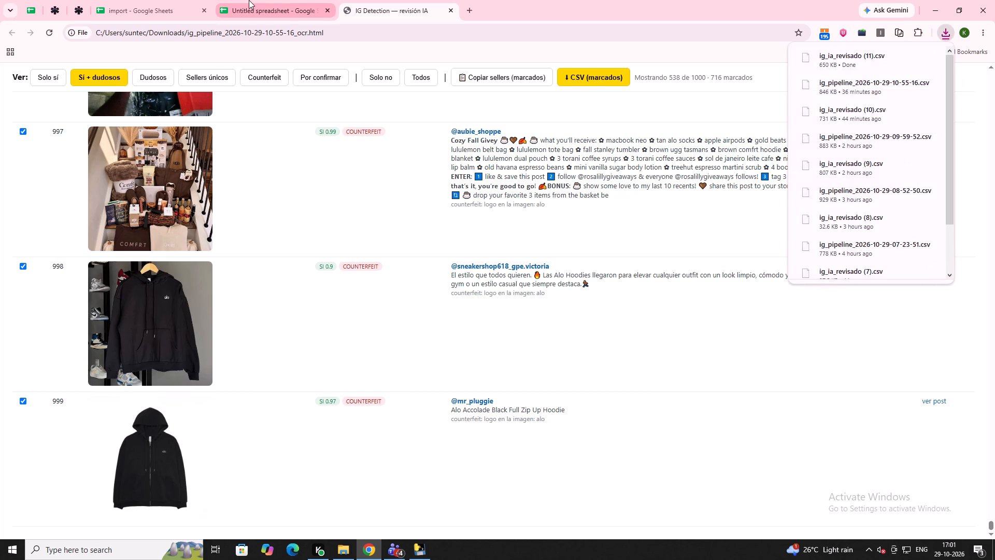
Import the downloaded ig_ia_revisado (11).csv into the import spreadsheet as a new sheet.
left_click(124, 0)
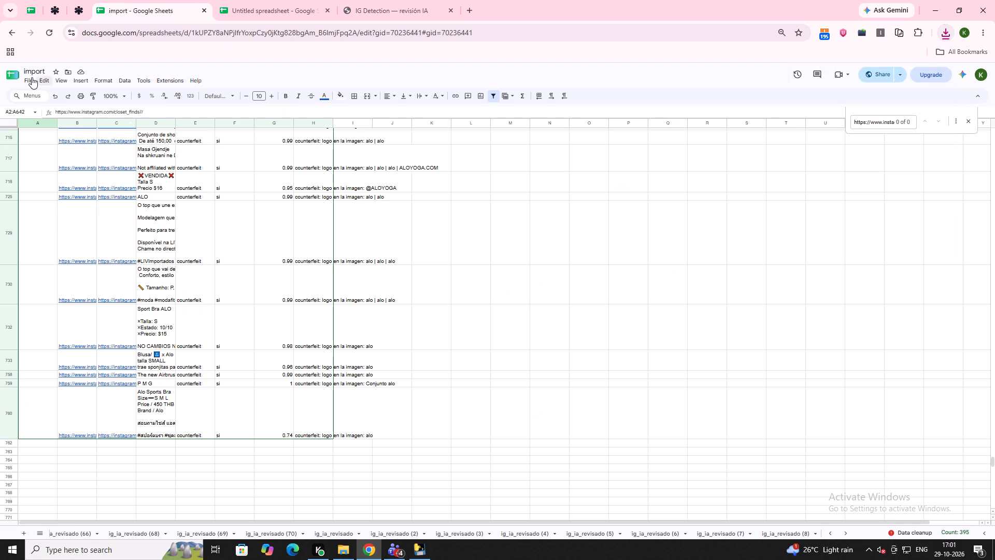
left_click(27, 77)
left_click(53, 118)
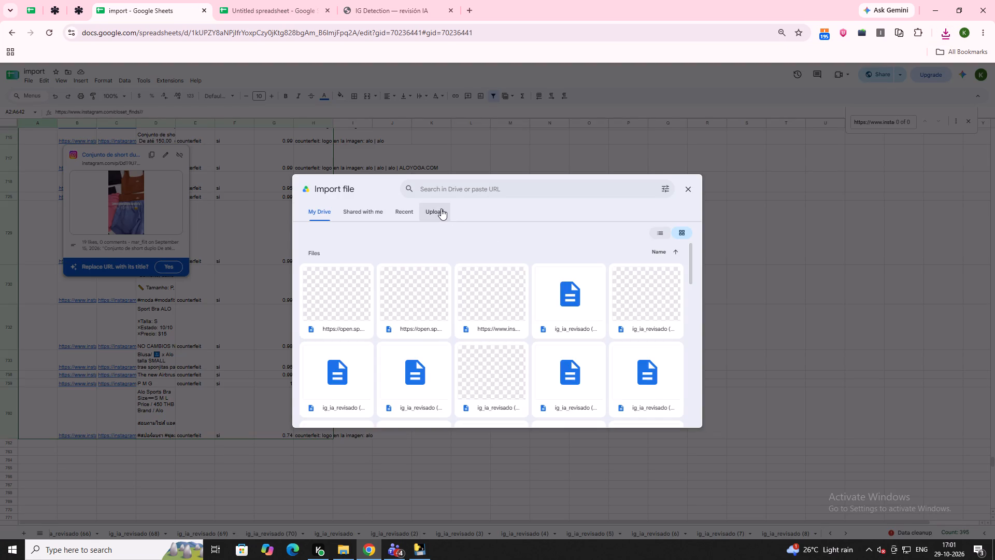
left_click(441, 208)
left_click(506, 347)
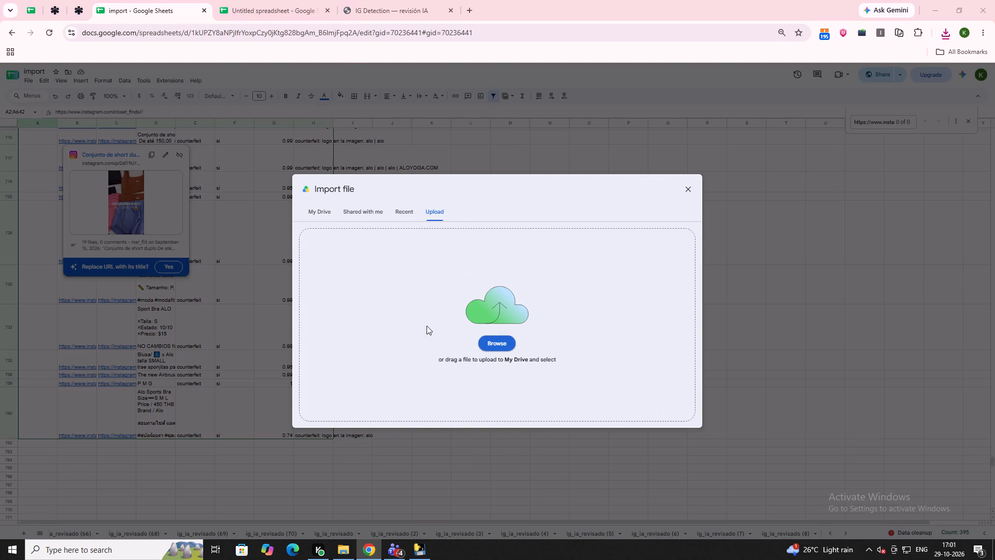
left_click(154, 83)
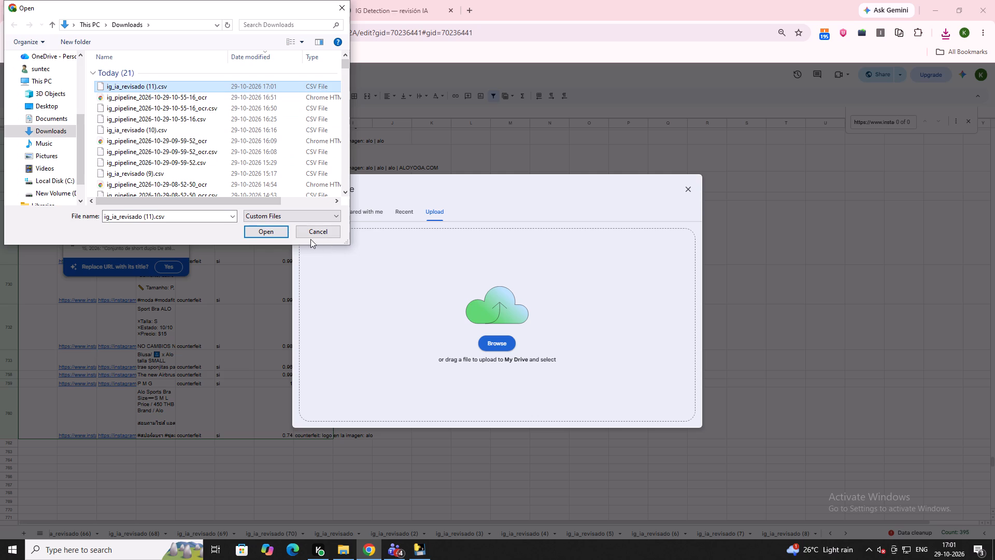
left_click(271, 225)
left_click(278, 232)
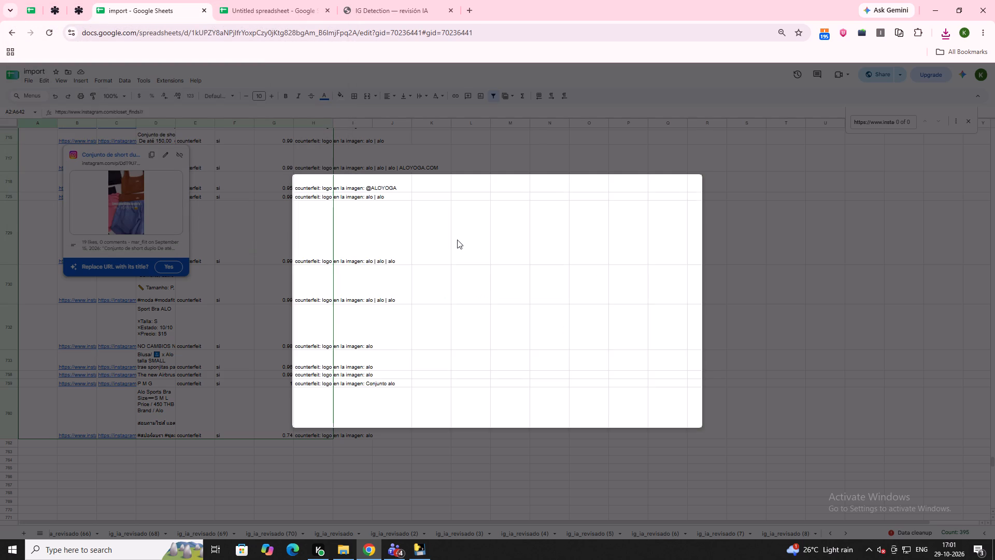
left_click(464, 312)
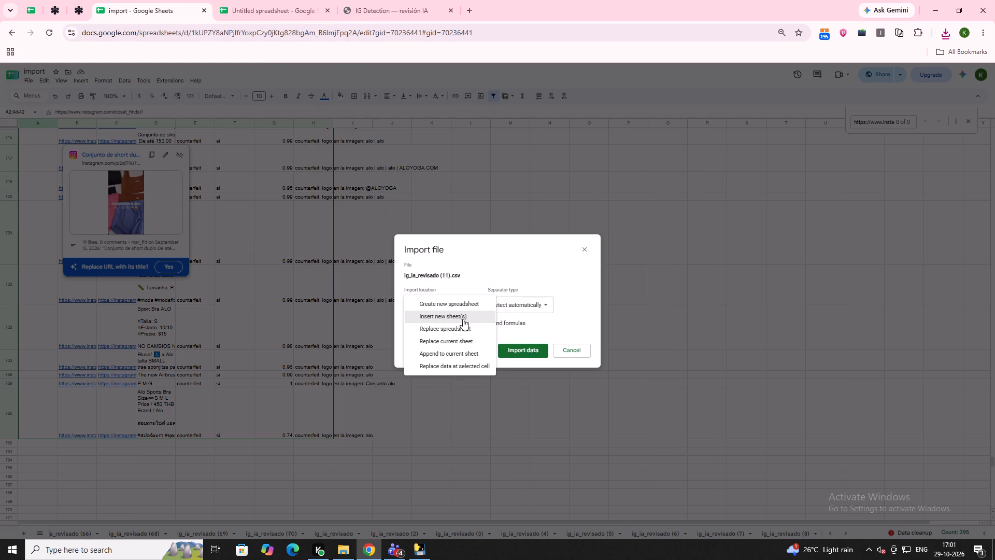
left_click(463, 319)
left_click(515, 346)
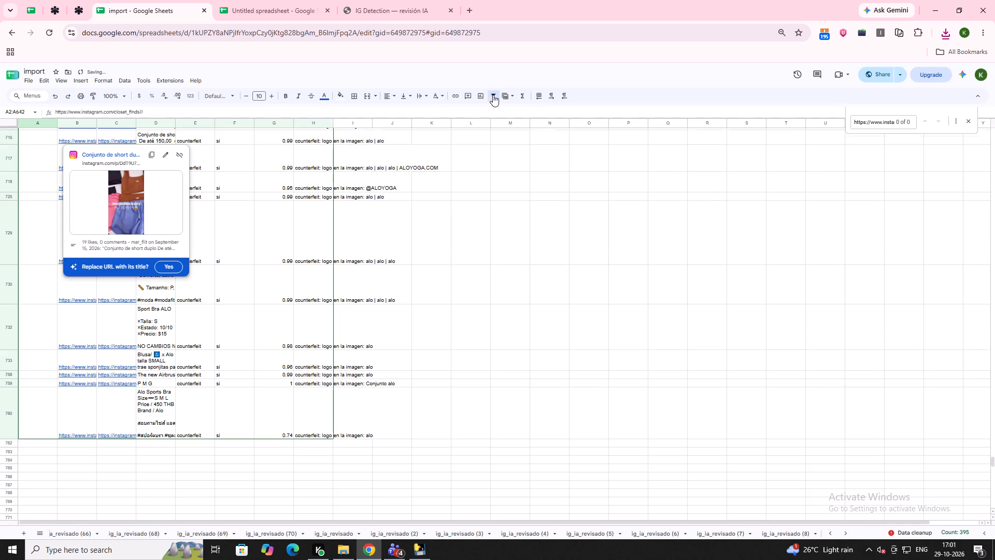
Add a filter to the new sheet and show only the counterfeit rows in the Protection type column.
left_click(497, 95)
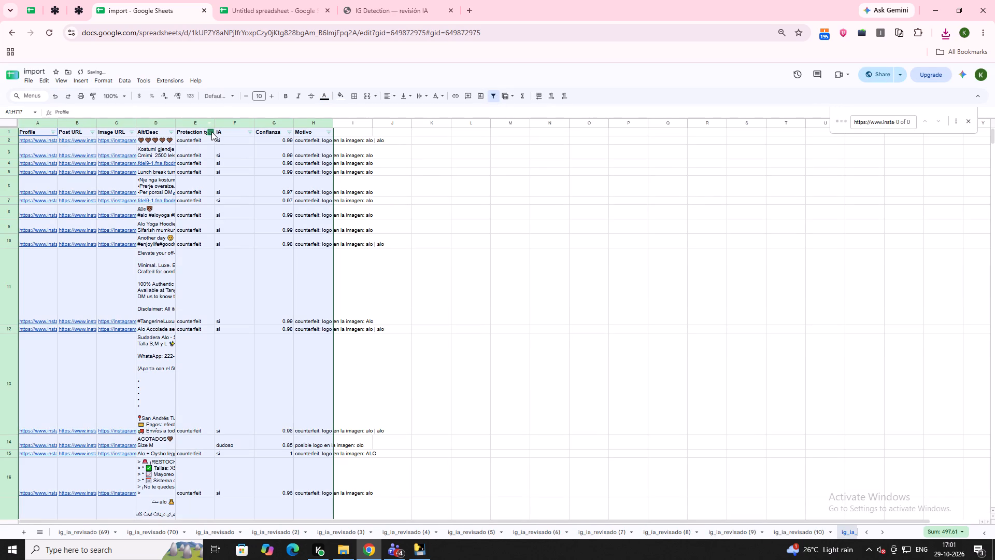
left_click(211, 132)
left_click(155, 260)
left_click(187, 330)
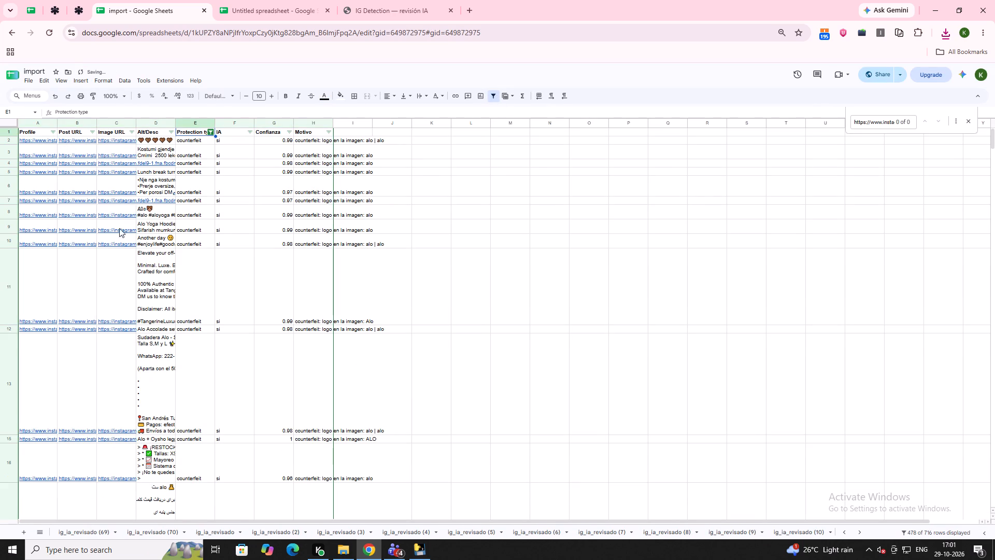
Copy all filtered Post URL entries from B2 down to the last row.
left_click(71, 141)
key("ctrl+shift+Down")
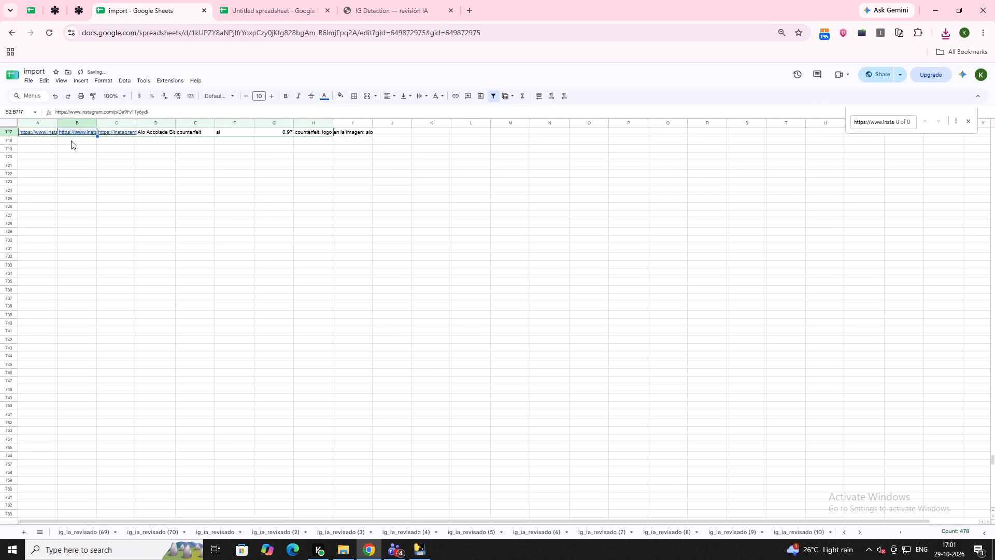
scroll(232, 217, "up", 5)
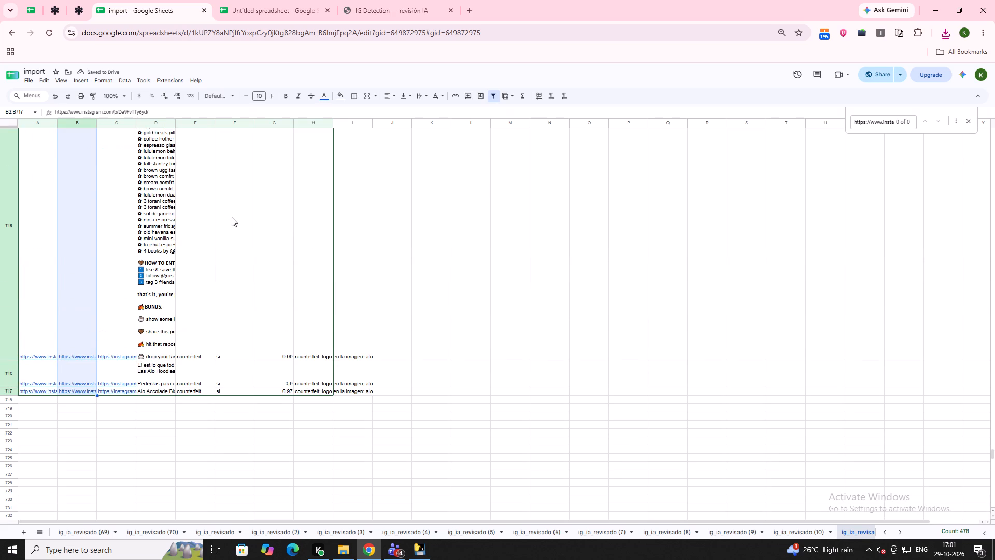
key("ctrl+c")
key("ctrl+c")
Start a new incident in the Red Points portal with asset Alo Yoga - Social Media Instagram and protection type Product counterfeit.
left_click(62, 6)
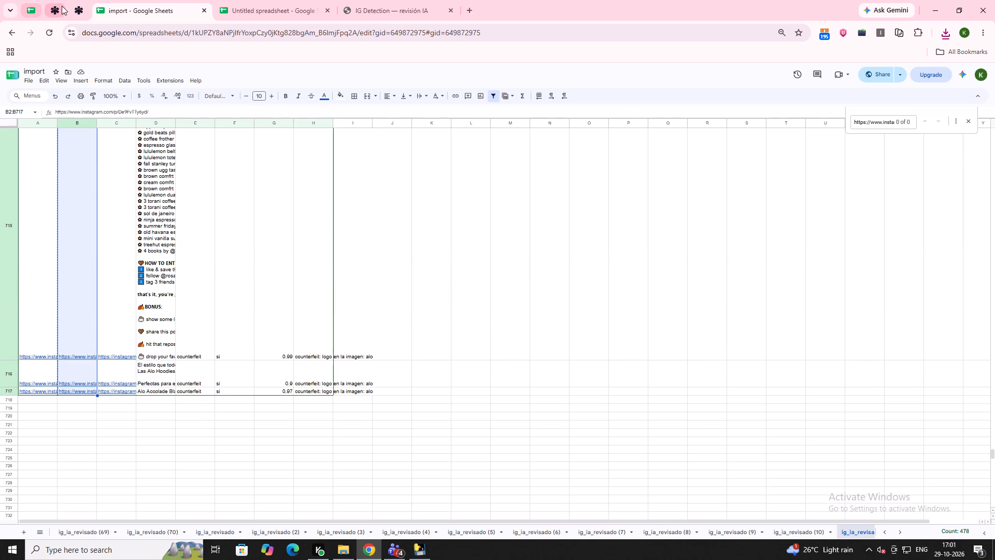
left_click(872, 517)
scroll(433, 373, "up", 7)
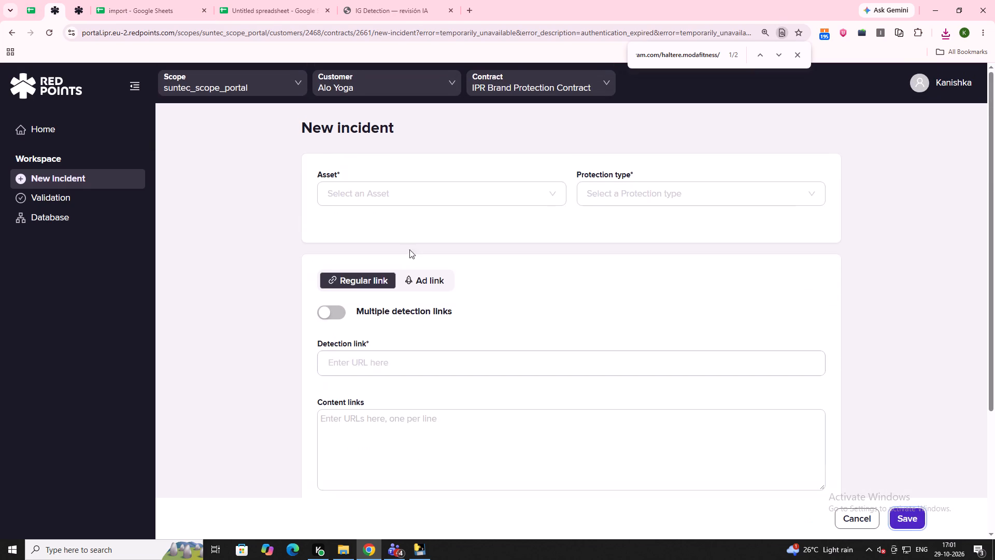
left_click(386, 192)
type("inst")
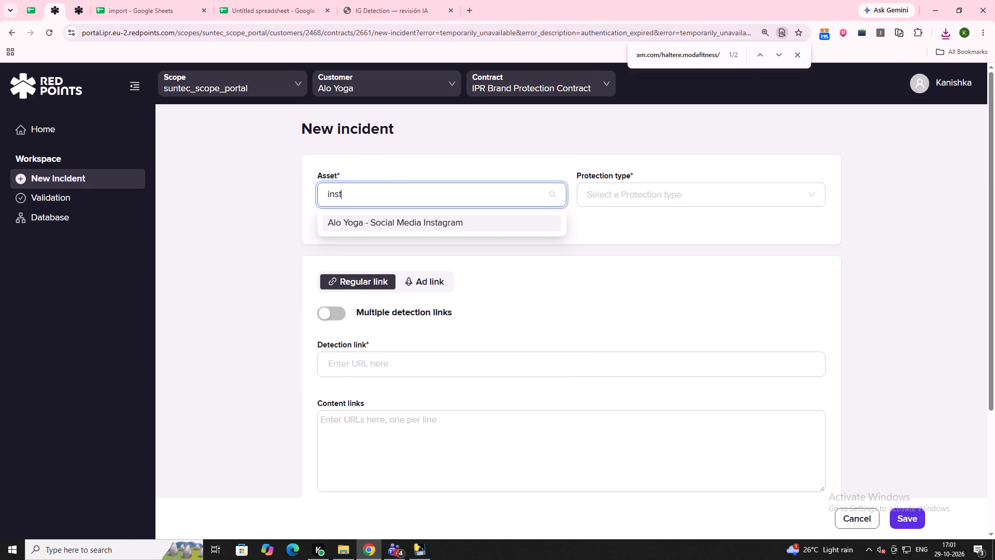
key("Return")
left_click(642, 196)
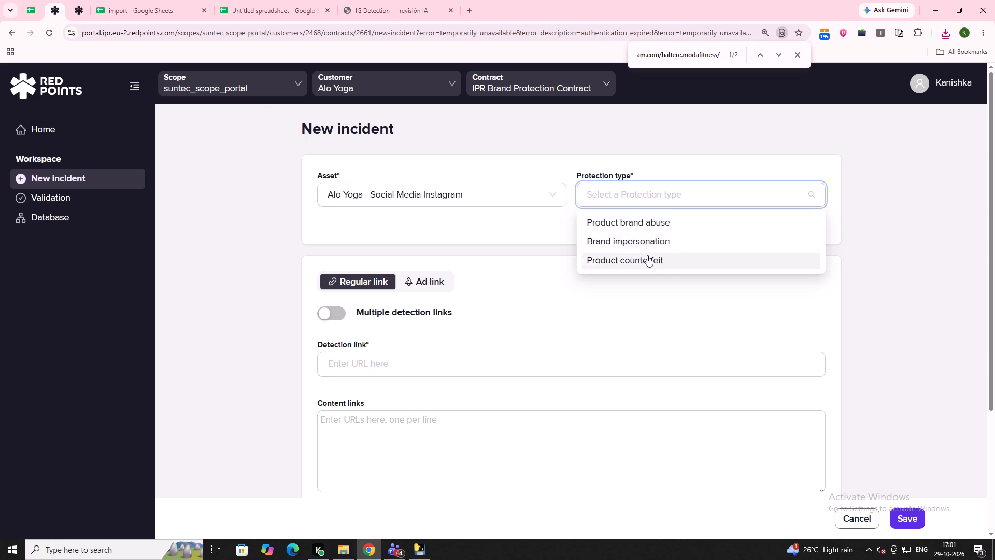
left_click(647, 255)
Enable multiple detection links and paste the copied post URLs as the detection links.
left_click(320, 316)
left_click(365, 365)
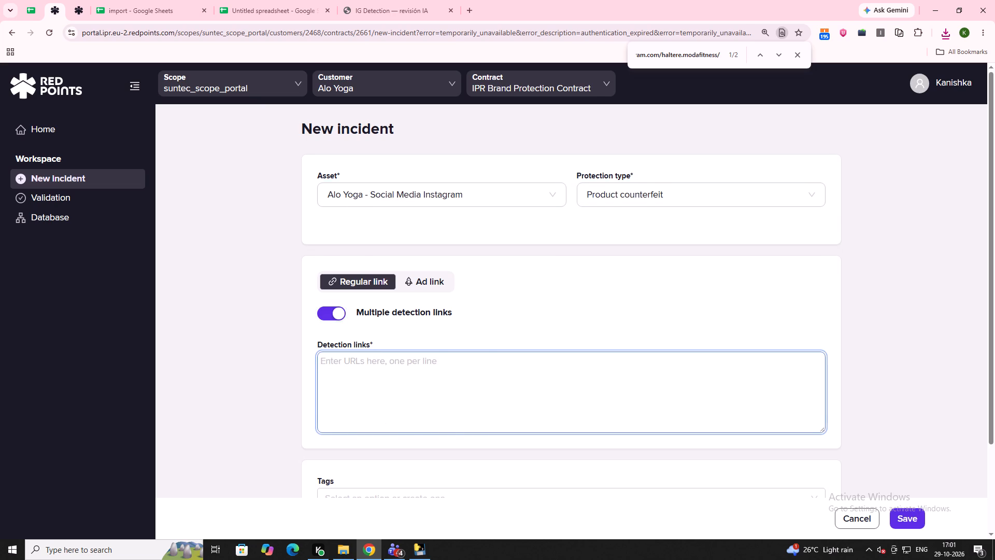
key("ctrl+v")
Add the tags Instagram - Internal upload and tool to the incident, and save it.
scroll(396, 330, "down", 8)
left_click(385, 393)
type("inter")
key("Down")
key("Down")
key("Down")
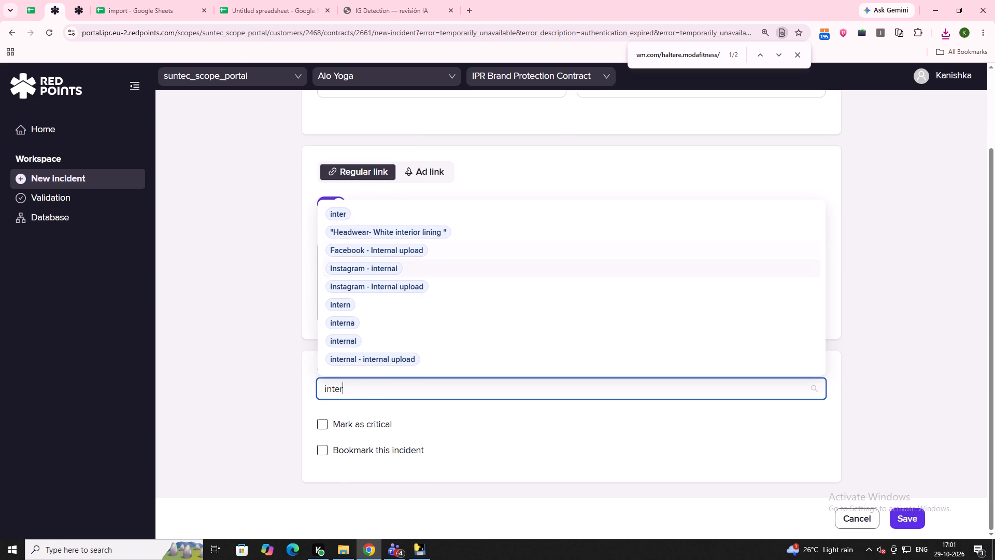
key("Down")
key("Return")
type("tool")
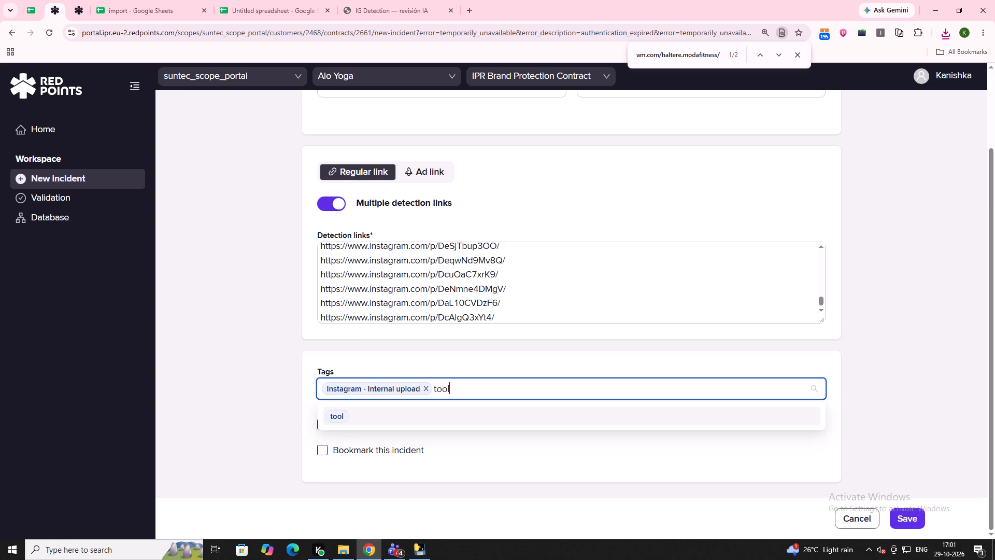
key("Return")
left_click(903, 521)
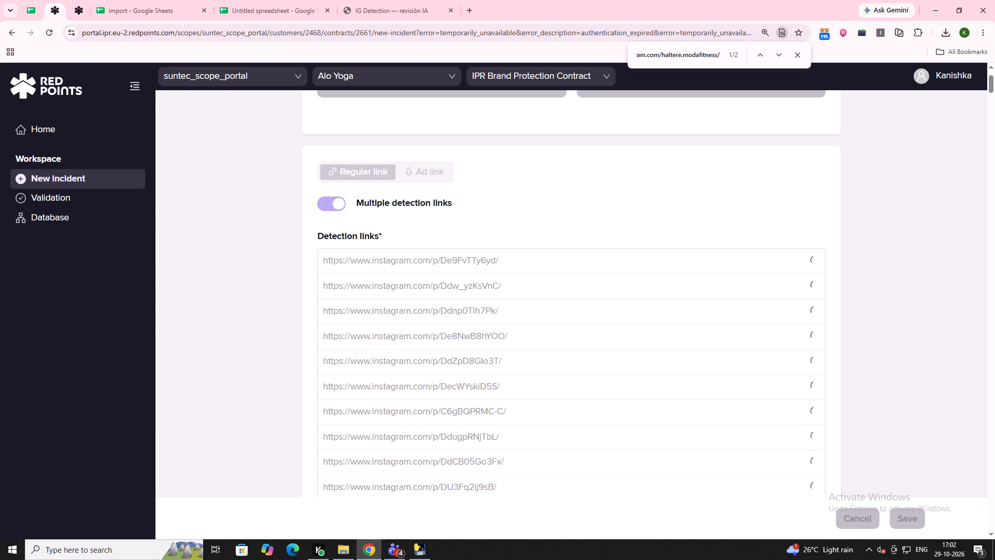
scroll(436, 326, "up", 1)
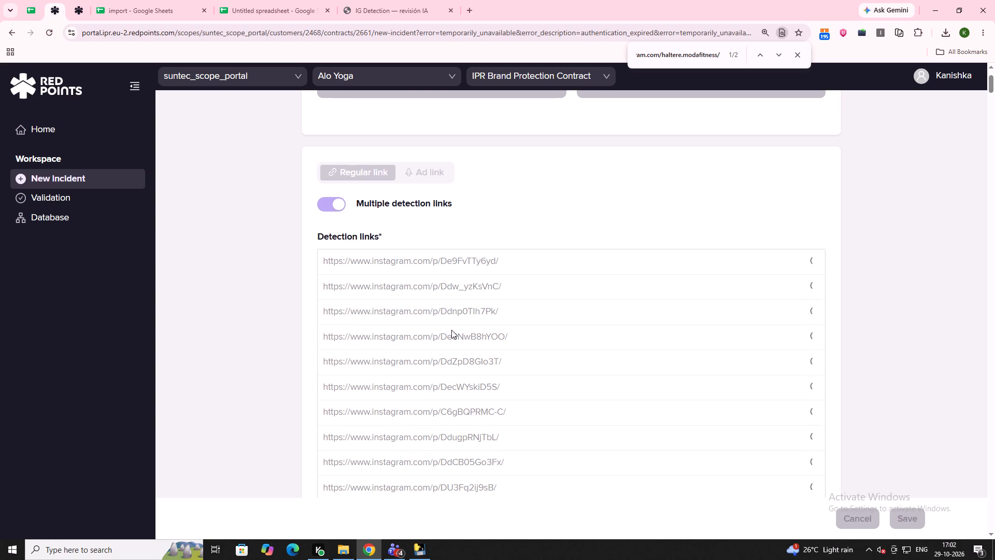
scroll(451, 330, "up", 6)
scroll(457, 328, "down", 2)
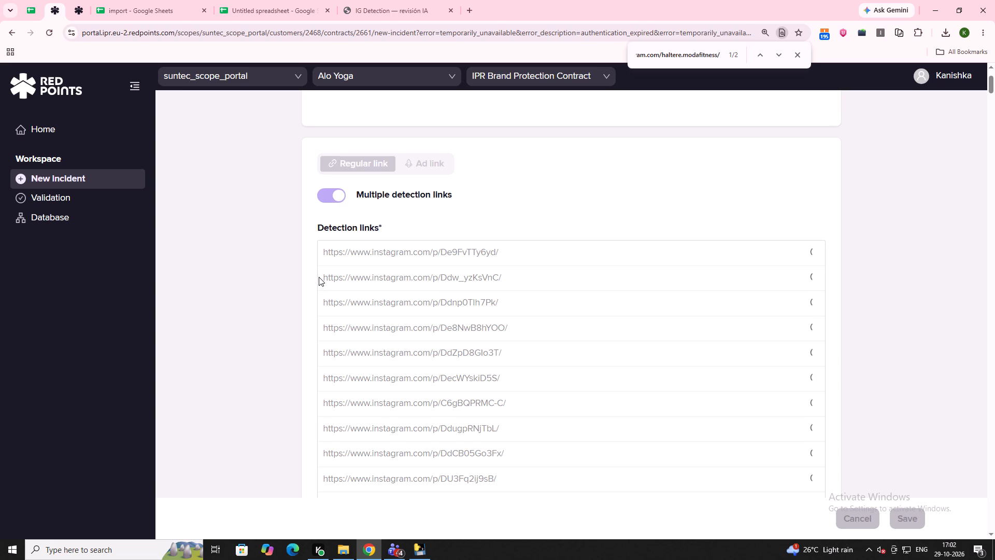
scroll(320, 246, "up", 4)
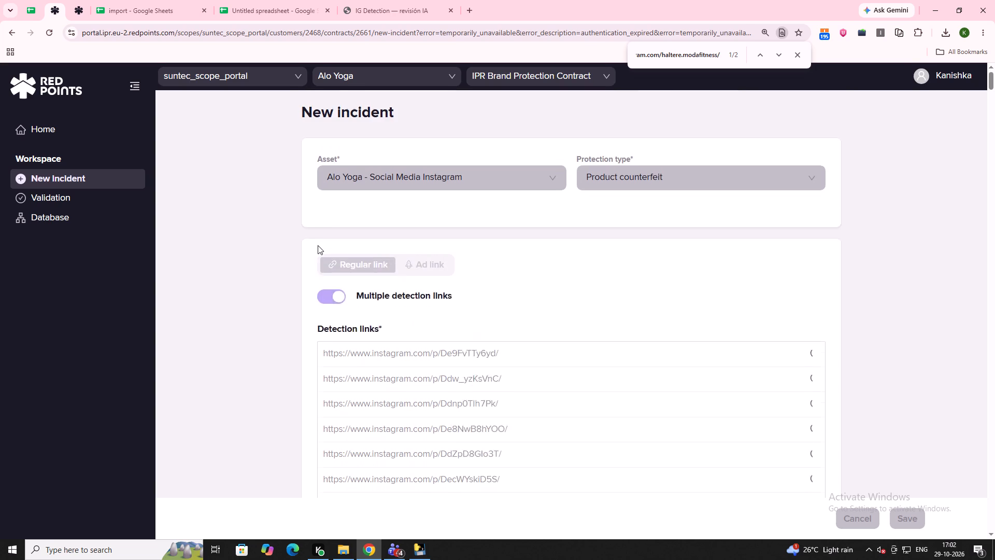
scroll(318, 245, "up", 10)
Copy the full list of submitted detection links with their incident results, from the first link to the last.
scroll(318, 245, "down", 3)
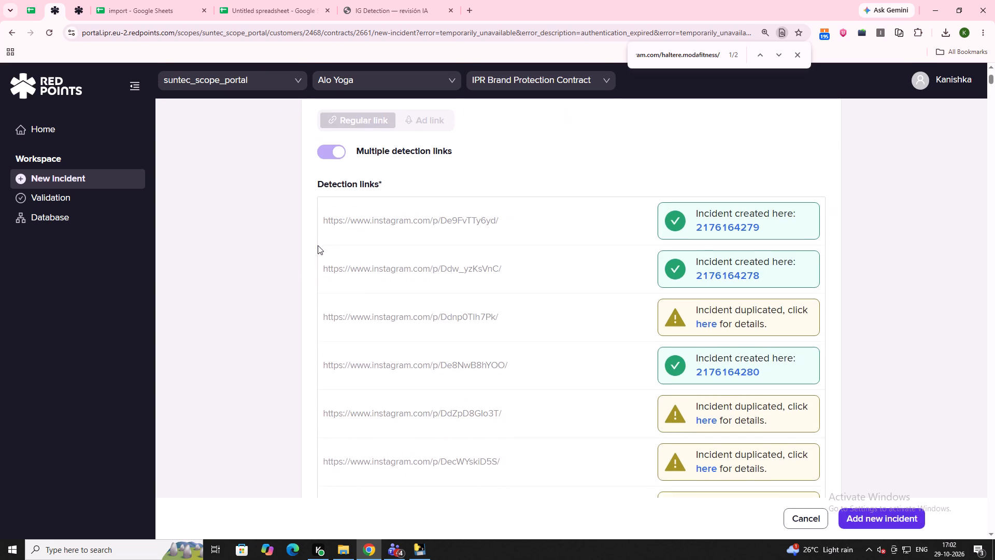
left_click_drag(303, 215, 734, 559)
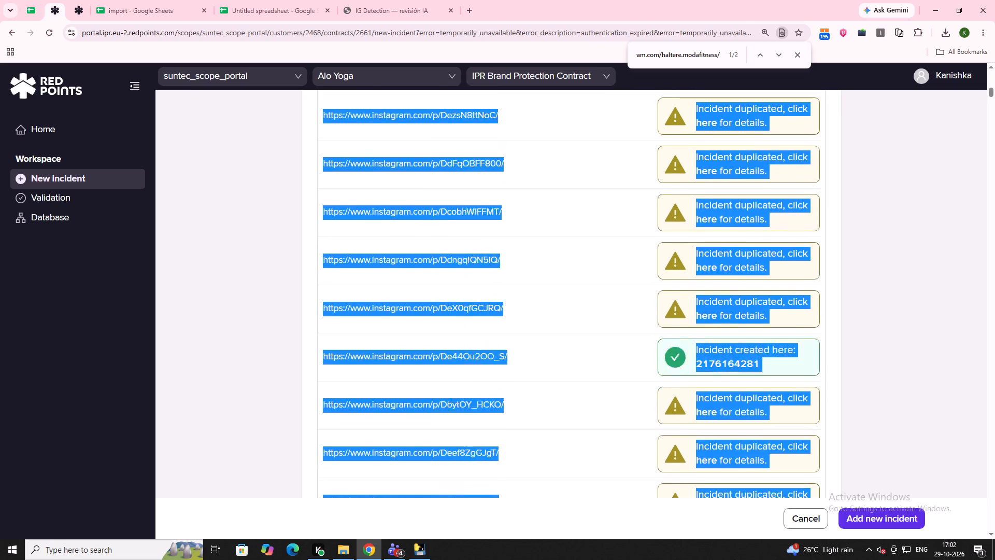
left_click_drag(734, 559, 734, 559)
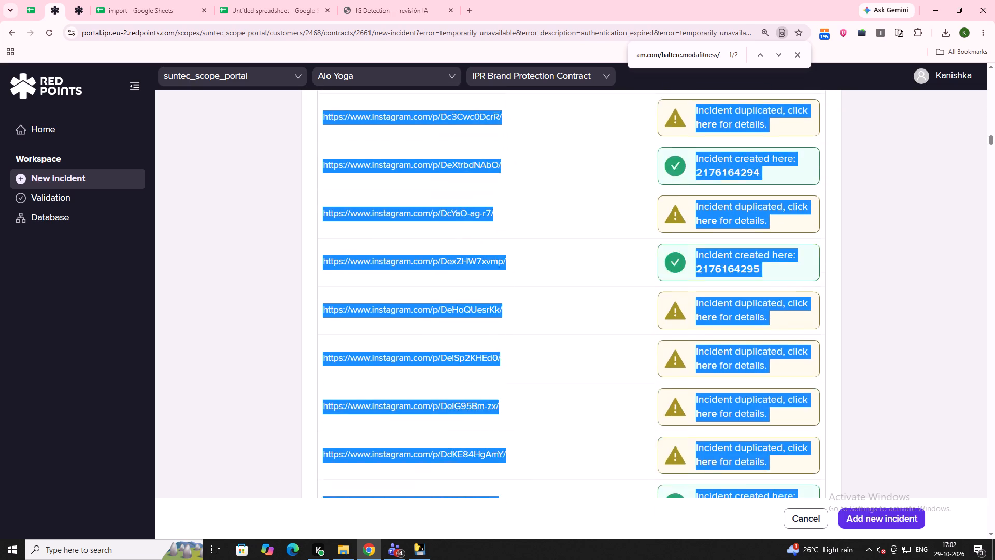
left_click_drag(734, 559, 745, 559)
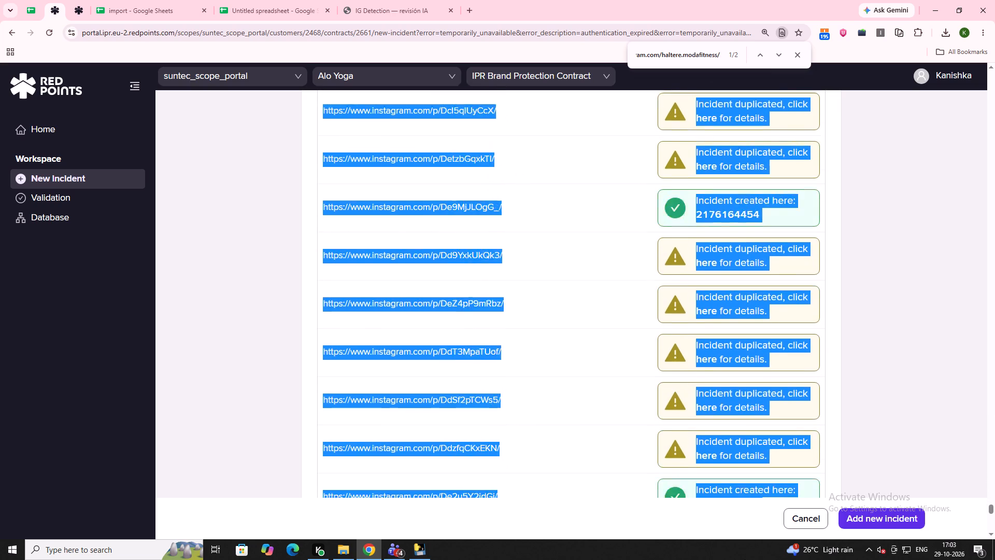
left_click_drag(745, 559, 781, 203)
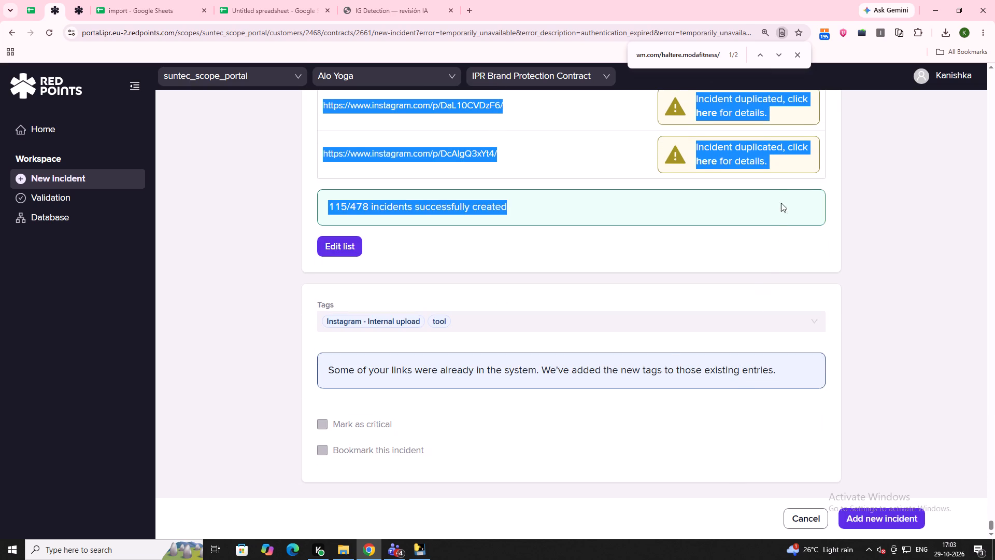
left_click_drag(781, 203, 775, 159)
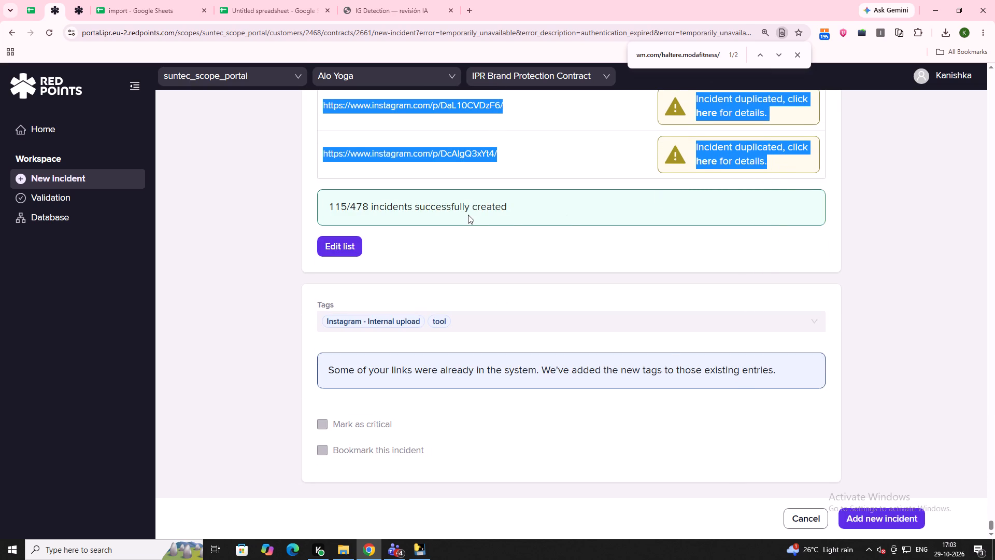
key("ctrl+c")
key("ctrl+c")
key("ctrl+c")
key("ctrl+c")
Undo the last three edits in the Untitled spreadsheet.
left_click(309, 0)
key("ctrl+z")
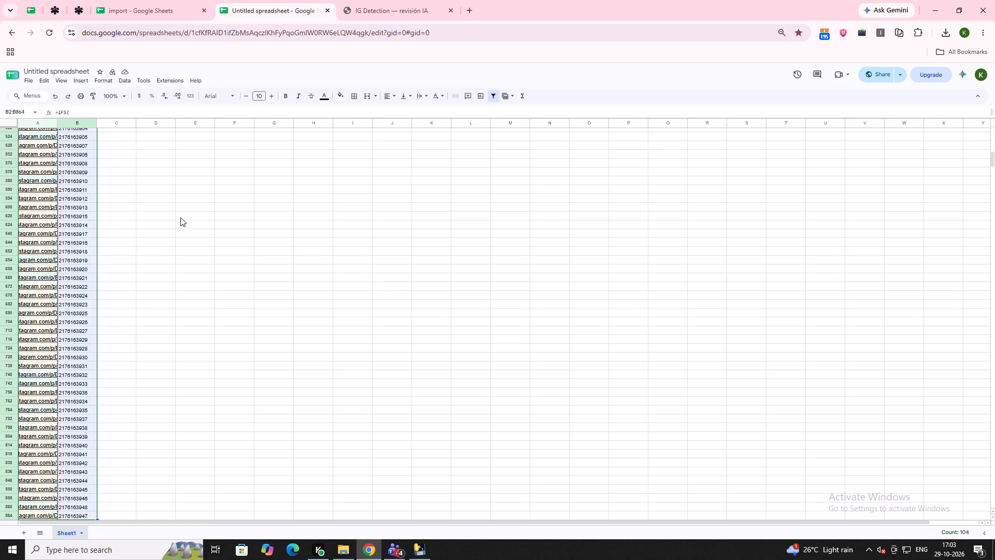
key("ctrl+z")
key("ctrl+z")
Paste the copied detection links and incident results starting at cell H6.
key("ctrl+v")
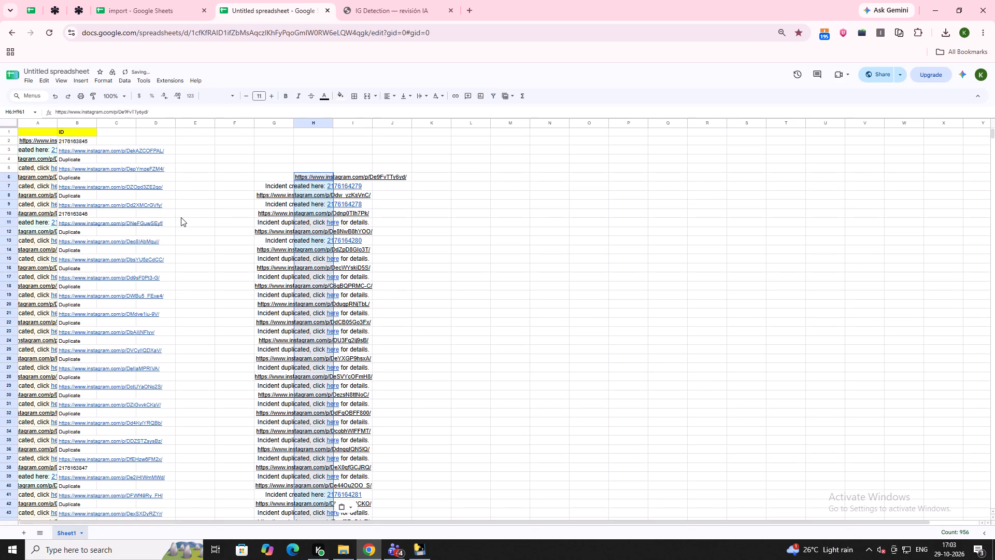
Undo the last three edits in the Untitled spreadsheet.
key("ctrl+z")
key("ctrl+z")
key("ctrl+z")
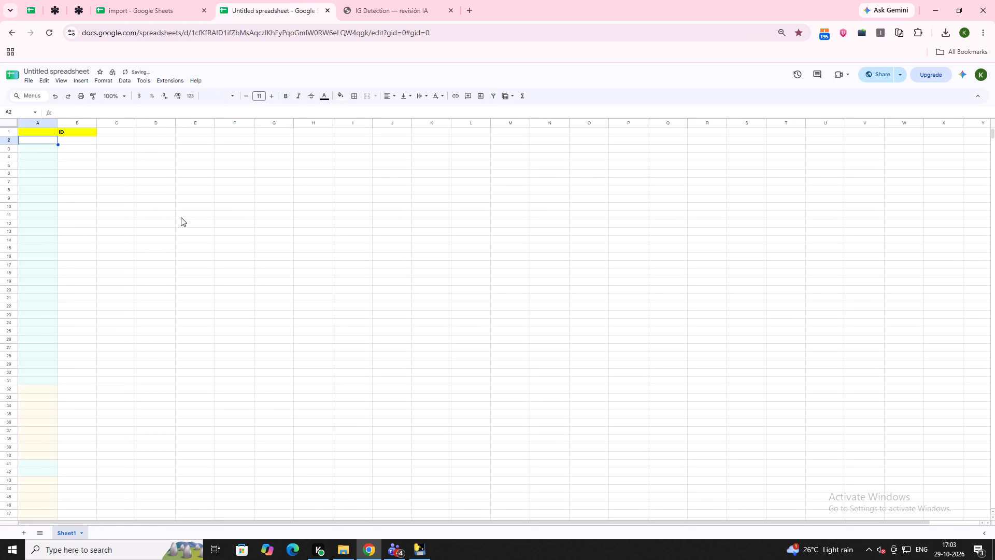
Paste the copied detection links and incident results starting at cell A2.
left_click(33, 136)
left_click(40, 139)
key("ctrl+v")
Add a filter to the results table and show only the ID column values matching 21.
left_click(67, 133)
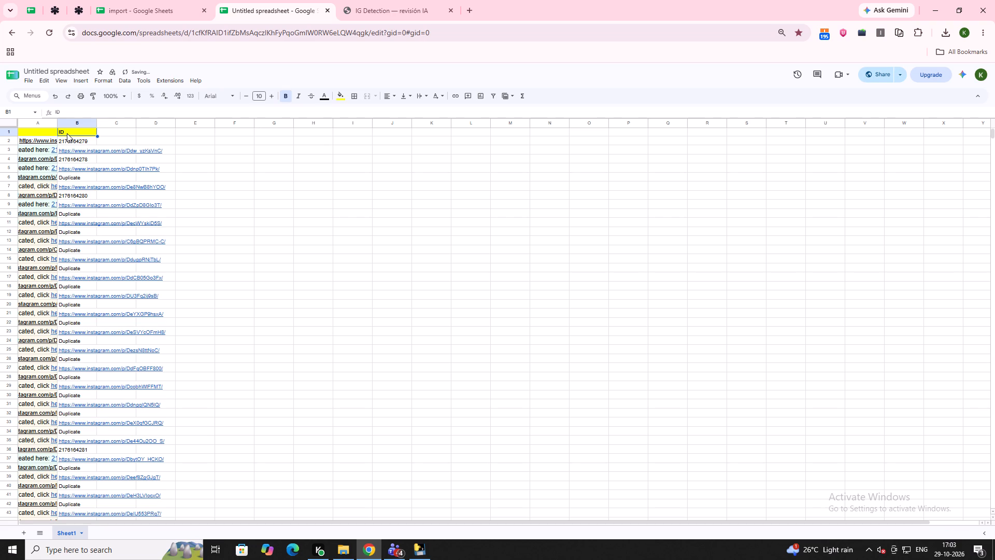
key("alt+d")
key("alt+f")
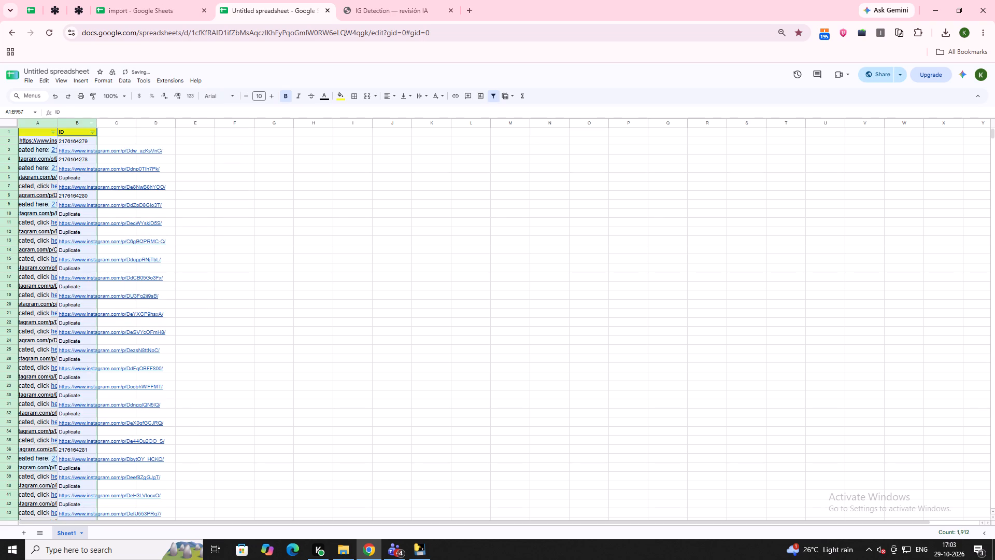
left_click(91, 130)
left_click(142, 226)
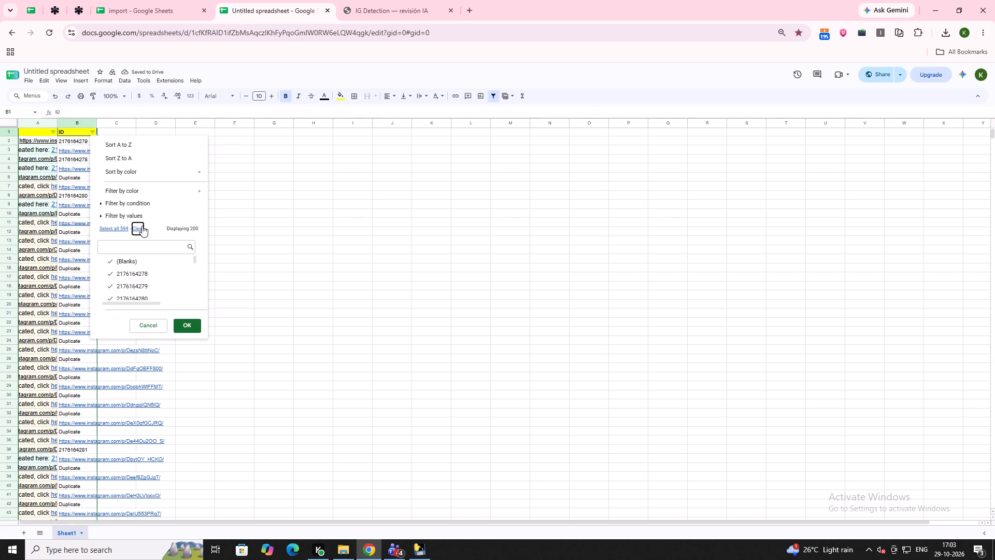
left_click(147, 239)
left_click(153, 253)
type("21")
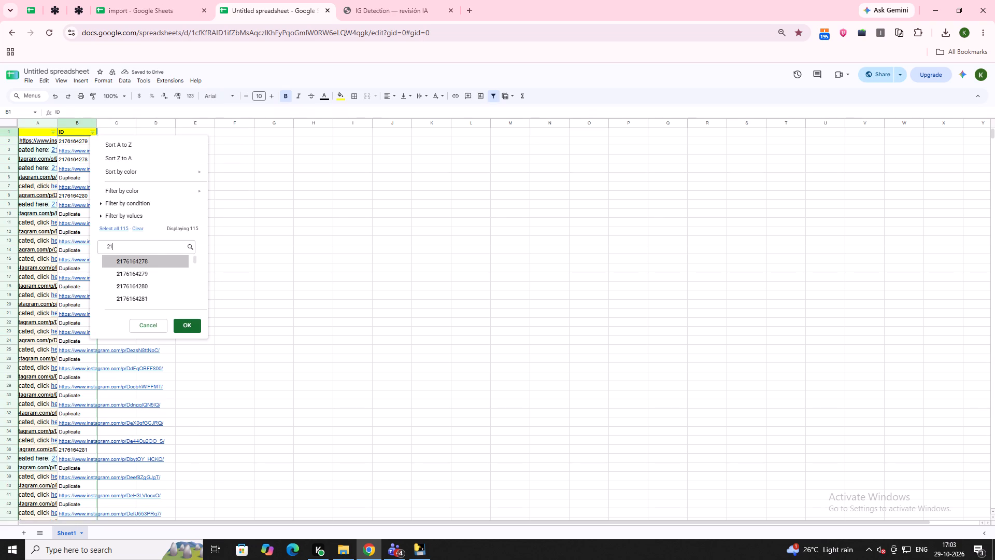
left_click(111, 231)
left_click(175, 327)
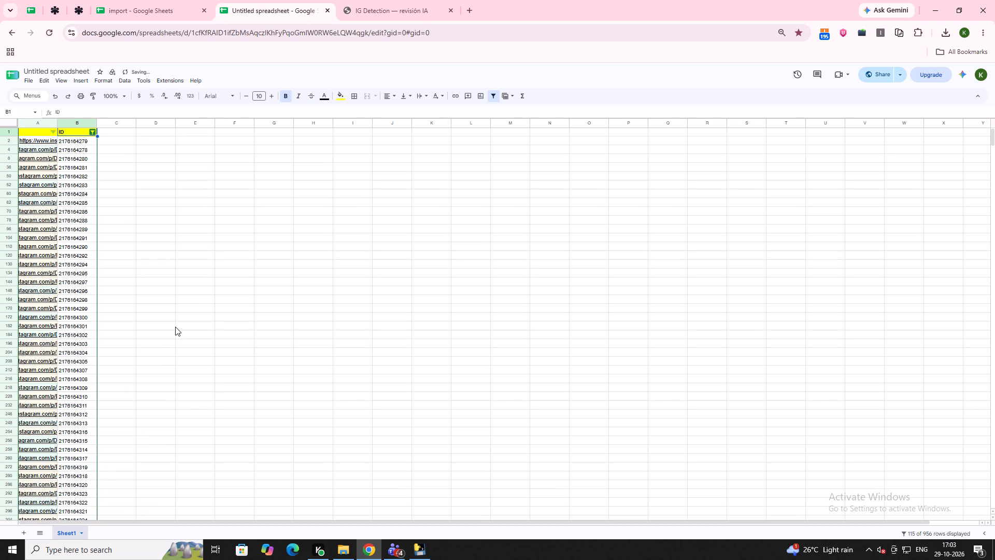
Copy all filtered post links from column A into the Incidents uploaded URLs cell F31898 of the Alo Yoga - Manual detection sheet.
left_click(52, 142)
key("ctrl+shift+Down")
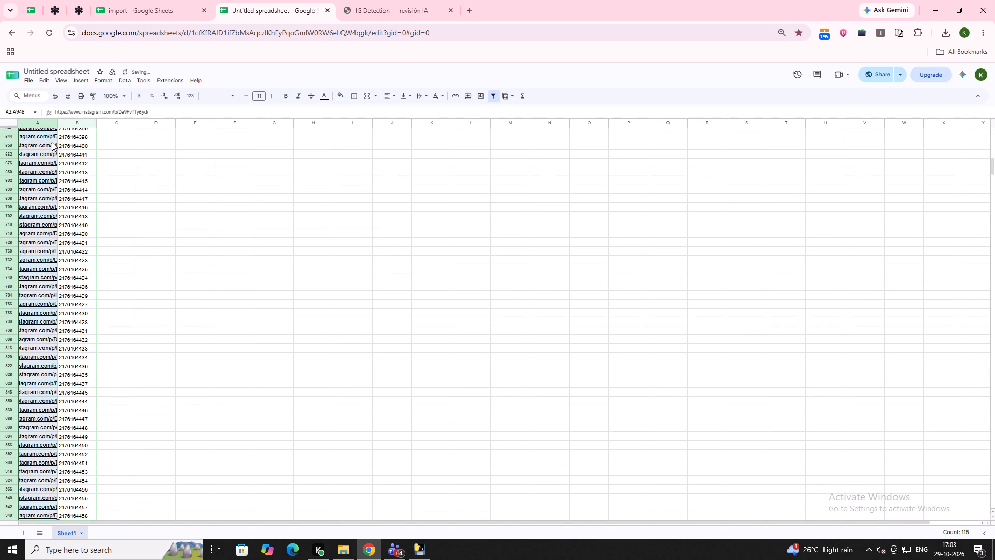
key("ctrl+c")
key("ctrl+c")
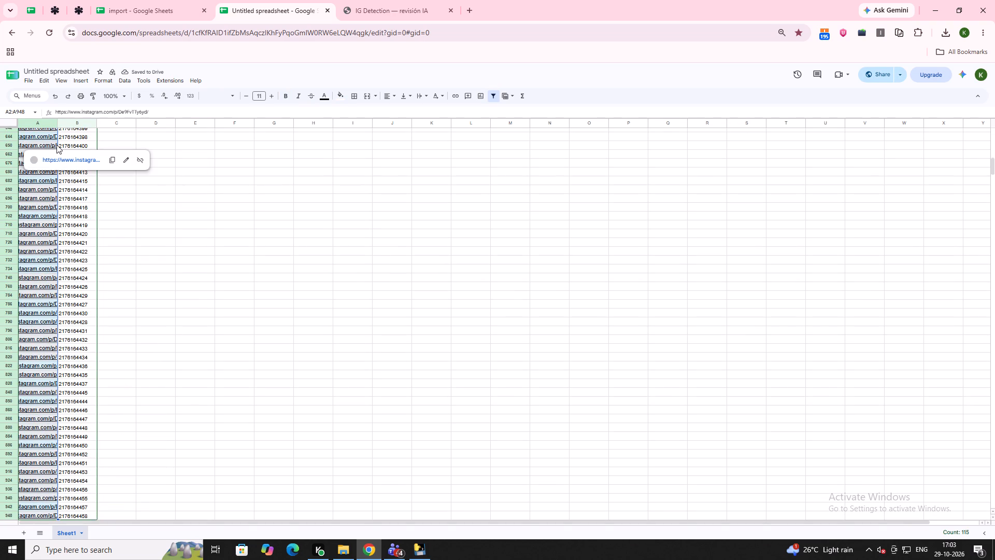
left_click(35, 0)
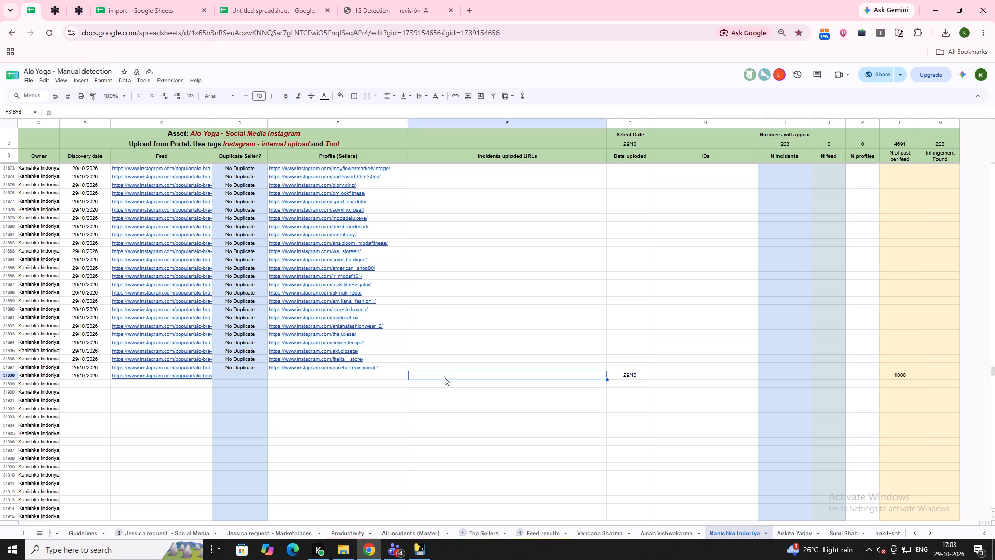
double_click(444, 376)
key("ctrl+v")
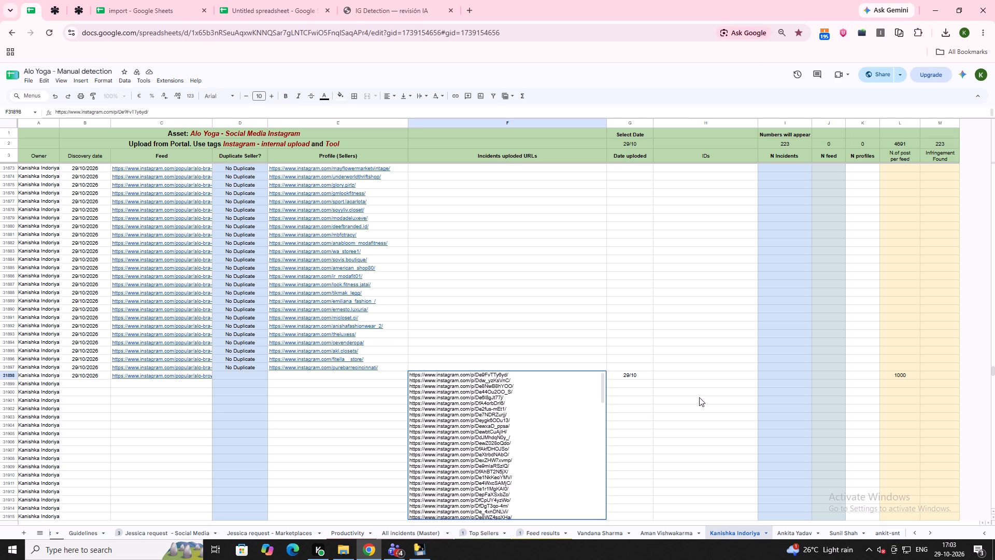
Close the IG Detection review page and copy the filtered incident IDs into the IDs cell H31898 of the manual detection sheet.
double_click(678, 375)
left_click(347, 0)
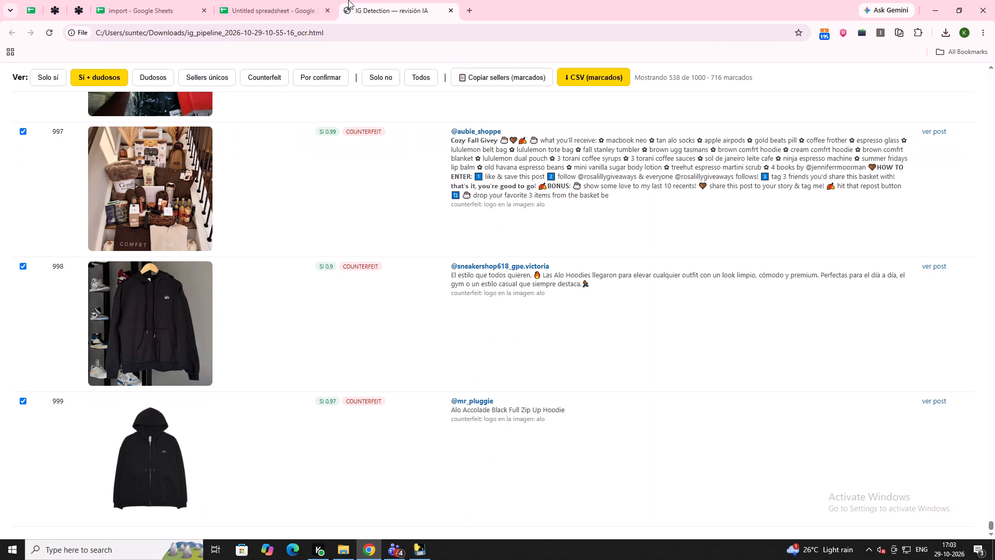
key("ctrl+w")
scroll(195, 190, "up", 16)
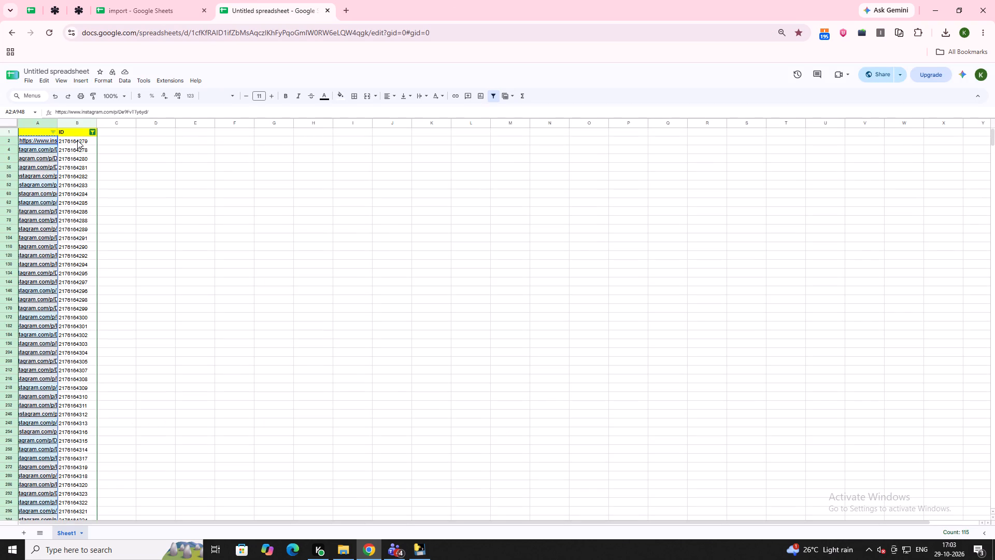
left_click(77, 140)
key("ctrl+shift+Down")
key("ctrl+c")
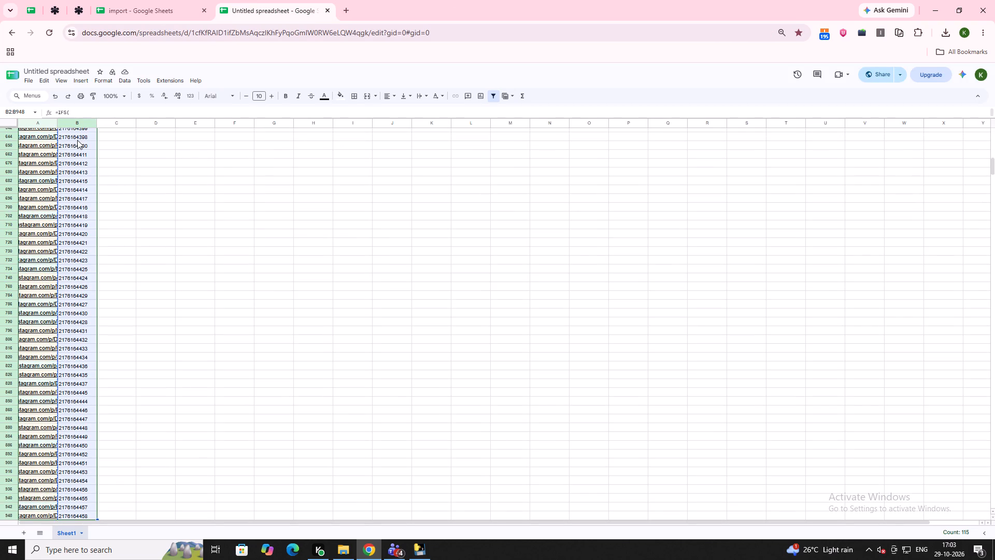
left_click(27, 9)
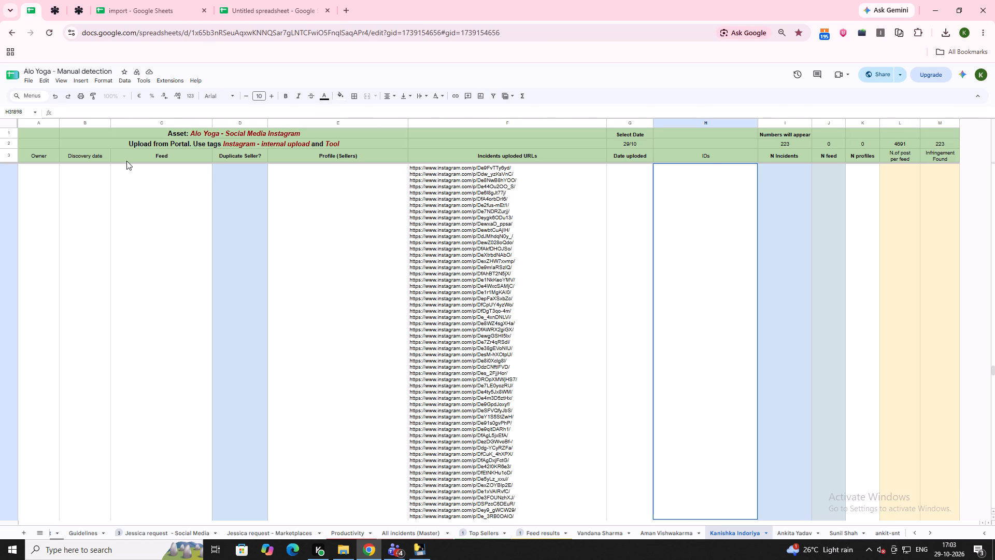
key("ctrl+v")
Resize row 31898 to the standard single-line row height.
right_click(0, 263)
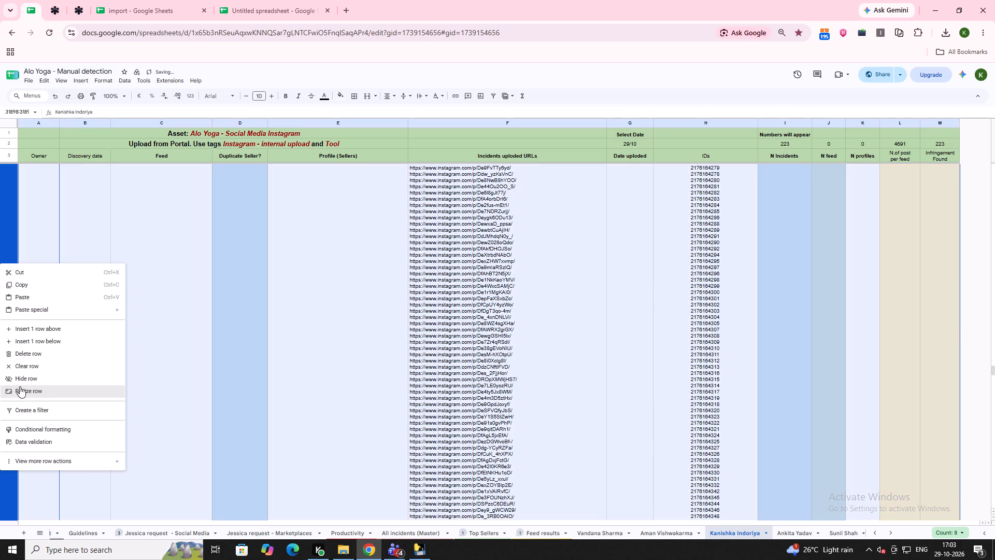
left_click(20, 386)
left_click(460, 282)
left_click(480, 332)
left_click(414, 359)
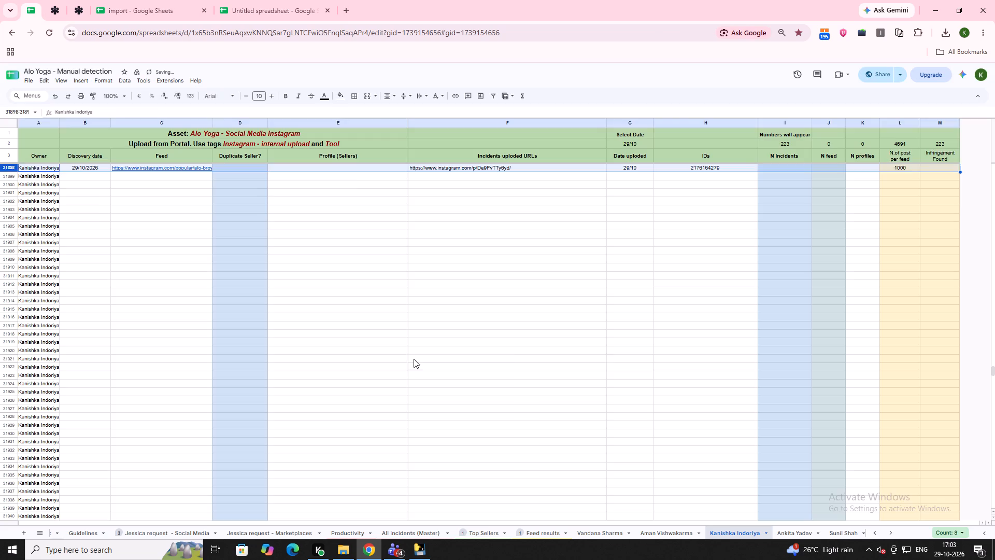
Check the created incident count in the Red Points portal and enter 115 under N Incidents and Infringement Found in row 31898.
scroll(414, 359, "up", 2)
left_click(51, 0)
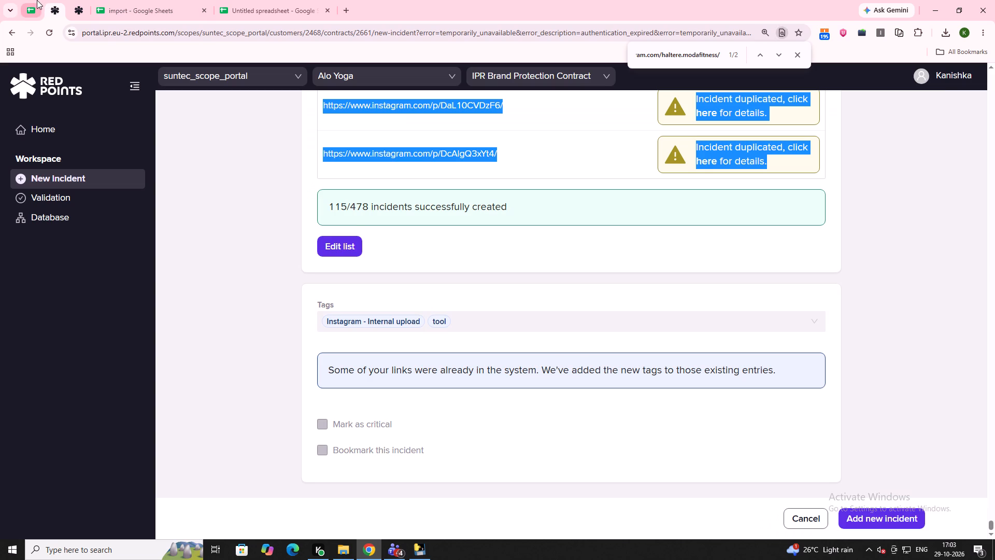
left_click(37, 0)
left_click(773, 272)
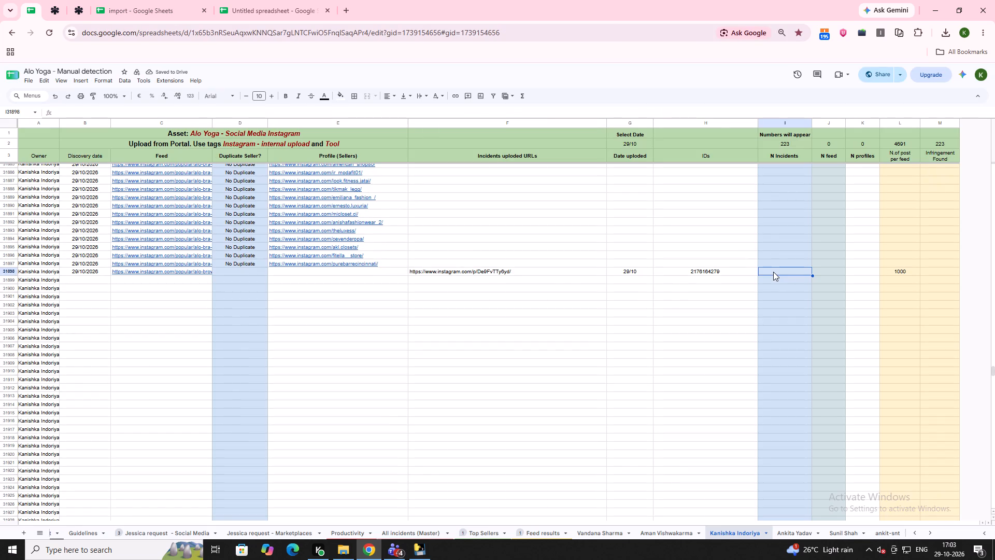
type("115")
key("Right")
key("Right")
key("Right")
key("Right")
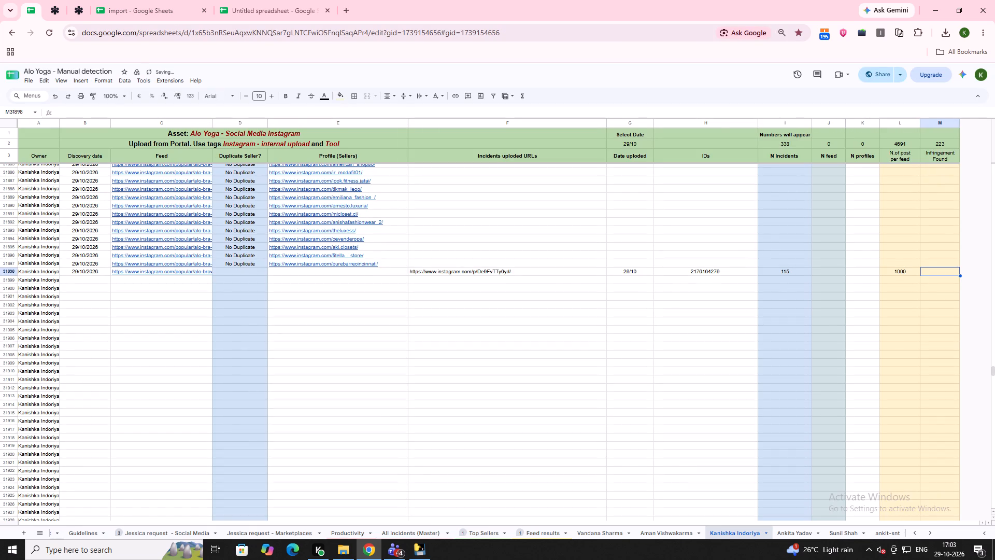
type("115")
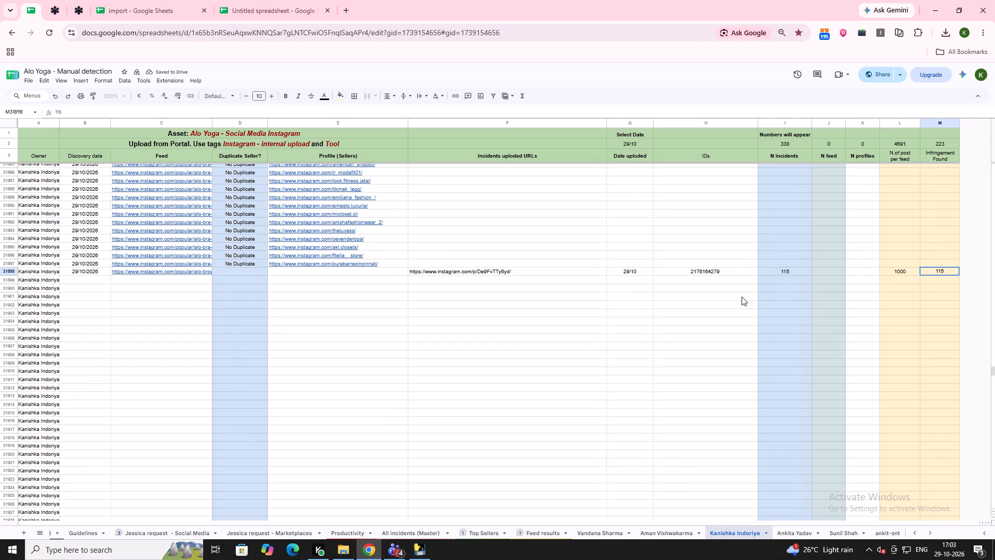
Select the Profile (Sellers) cell E31898, and remove duplicates from Profile column range A2:A717 in the import spreadsheet.
left_click(350, 269)
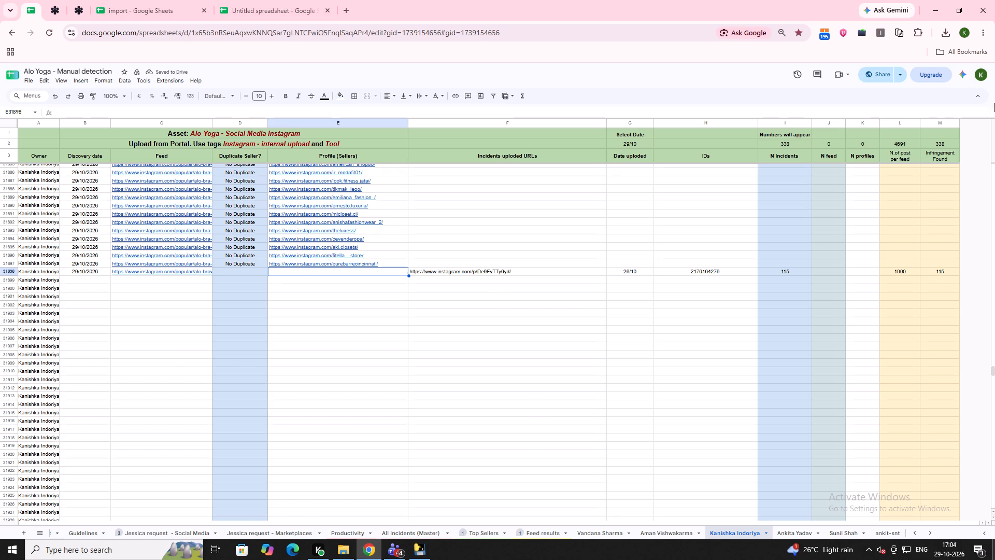
left_click(96, 0)
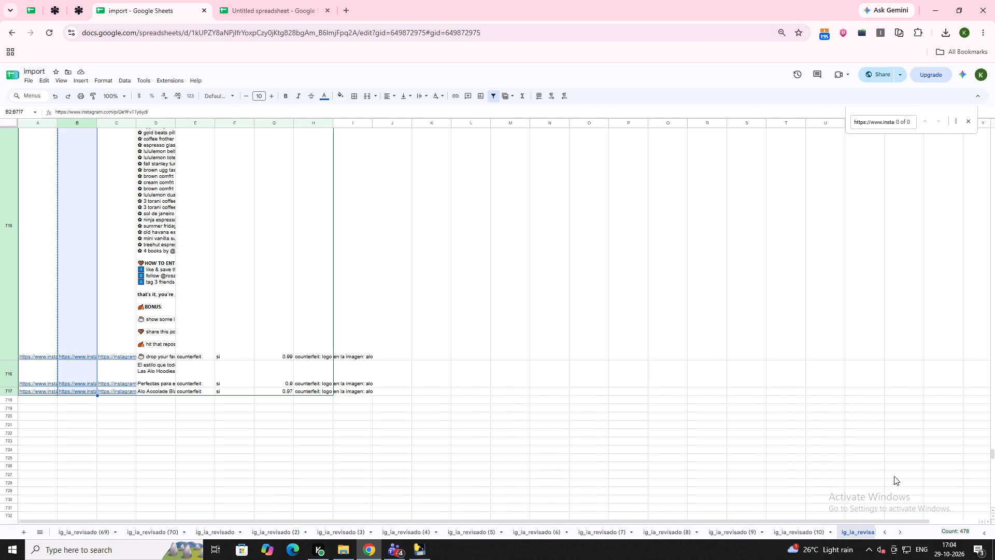
left_click_drag(994, 451, 978, 0)
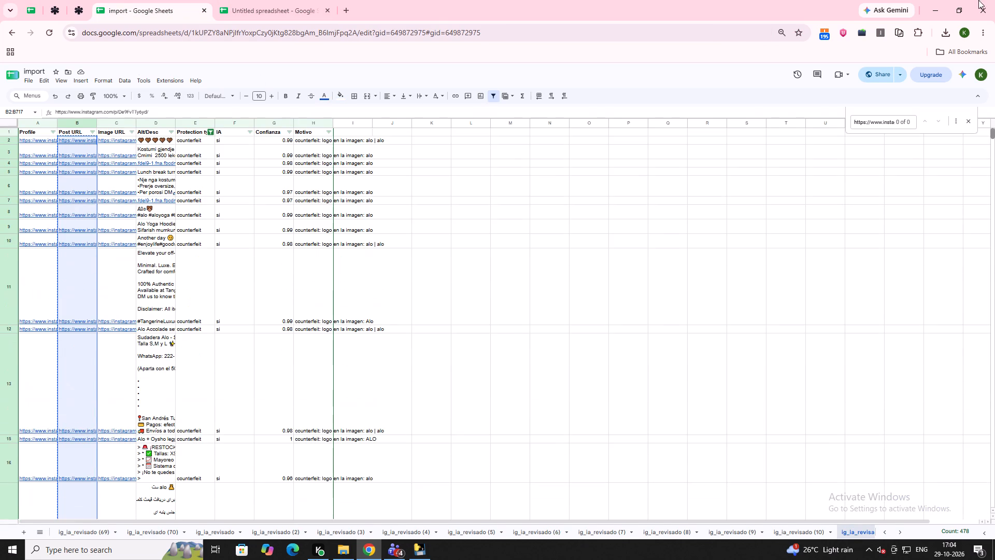
left_click_drag(978, 0, 966, 0)
scroll(53, 284, "up", 3)
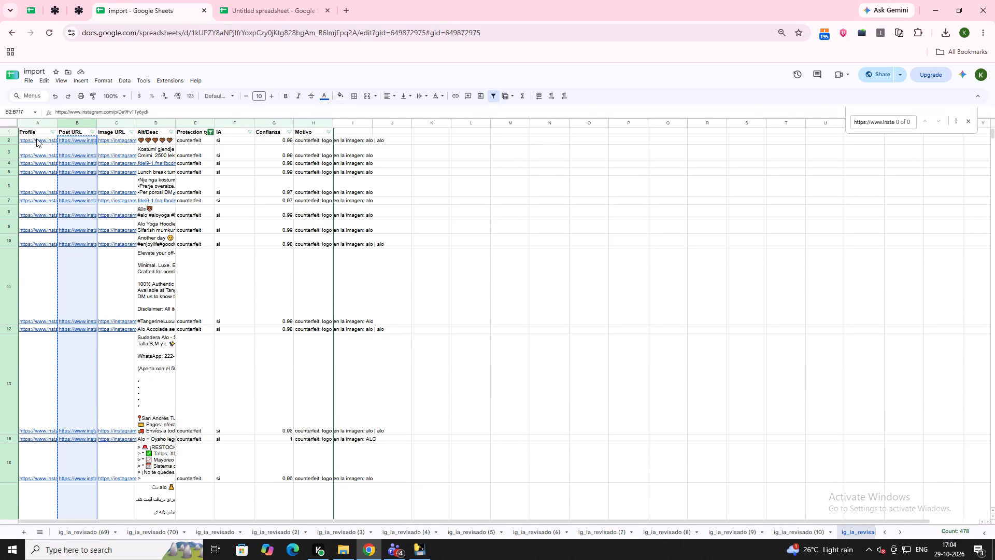
left_click(36, 138)
key("ctrl+shift+Down")
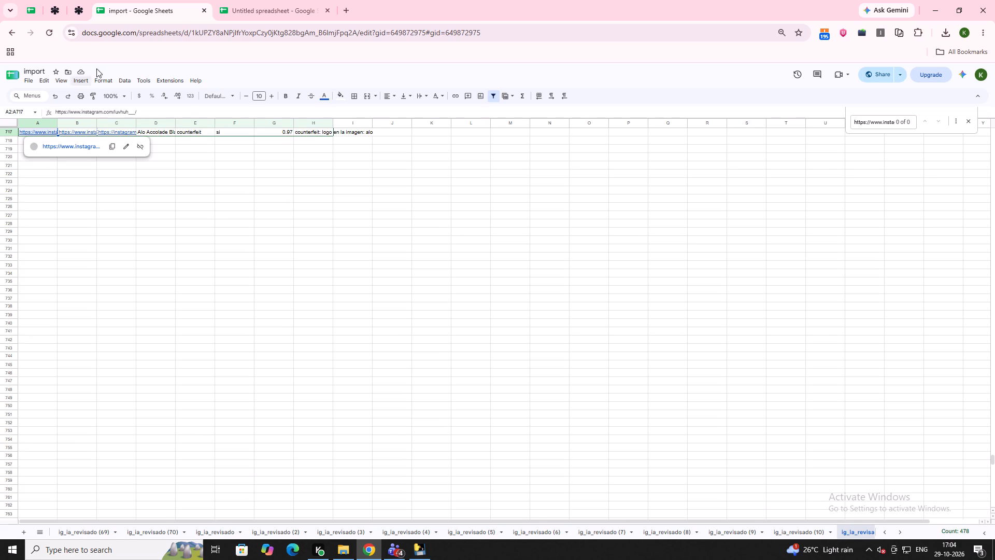
left_click(118, 77)
left_click(155, 274)
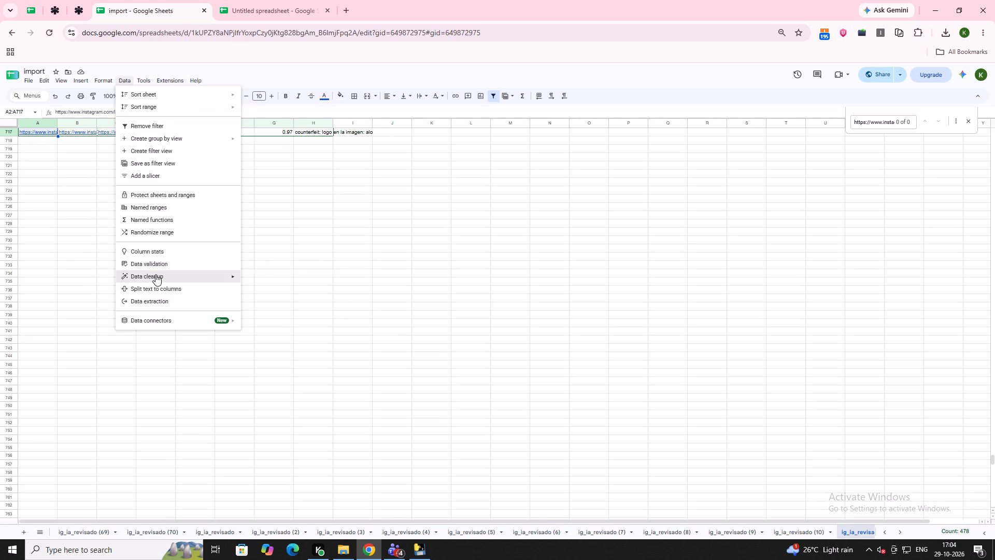
left_click(291, 291)
left_click(509, 355)
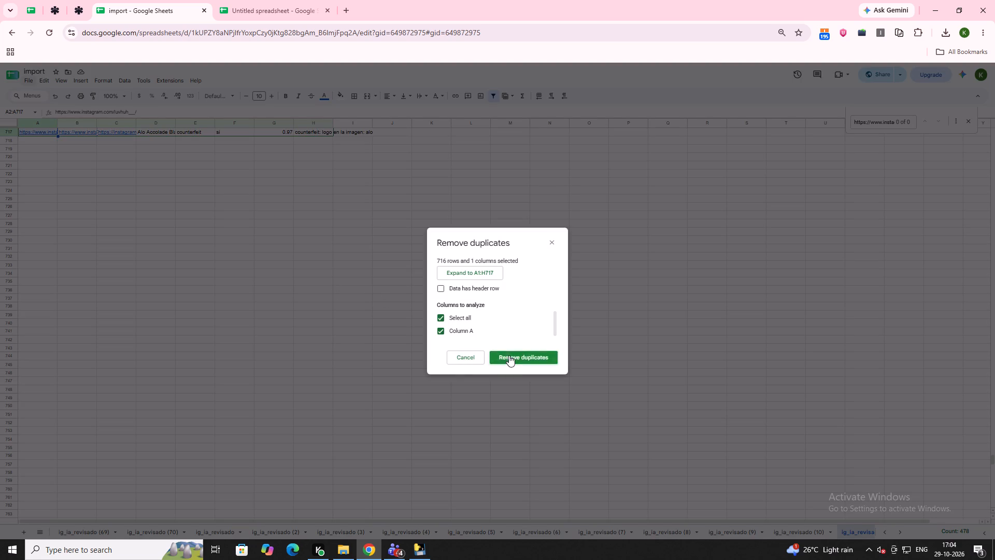
left_click(578, 317)
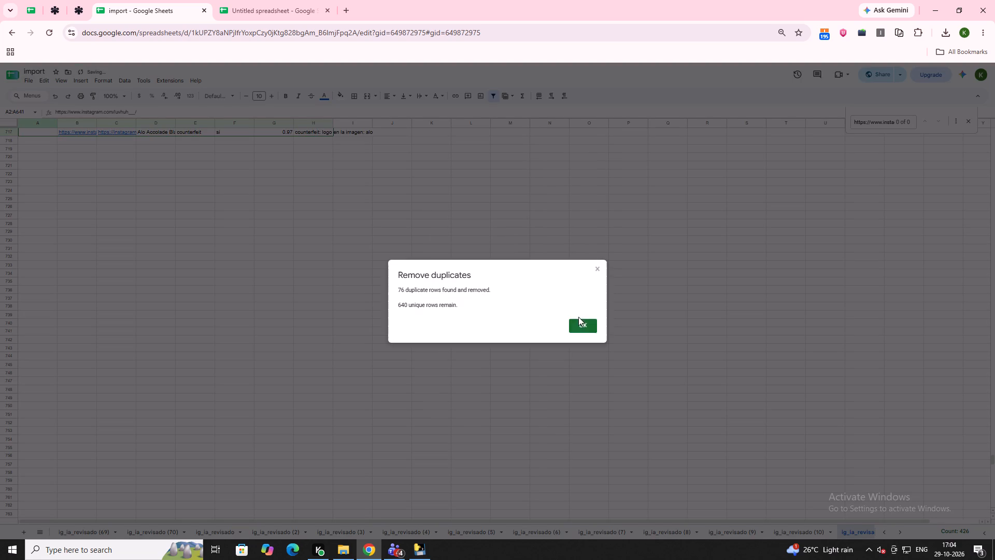
left_click(586, 322)
Copy the deduplicated profile links into the Profile (Sellers) column of the manual detection sheet, starting at E31898.
key("ctrl+c")
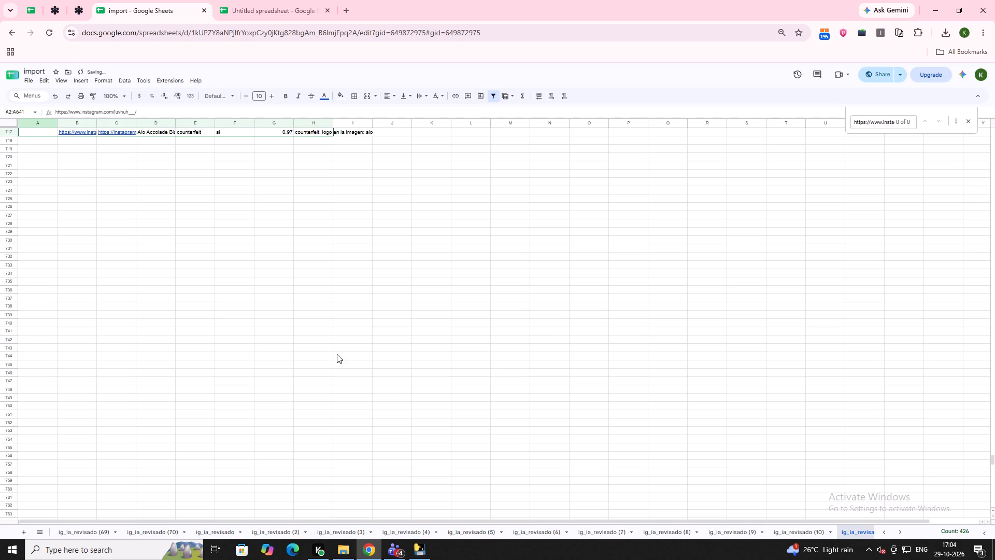
left_click(23, 0)
key("ctrl+v")
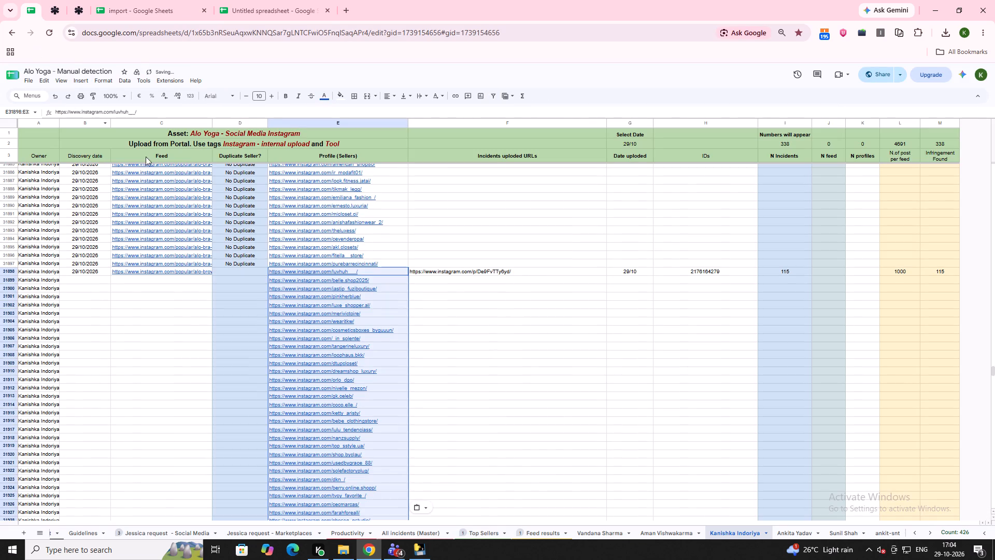
Undo the last four edits in the Untitled spreadsheet.
left_click(270, 0)
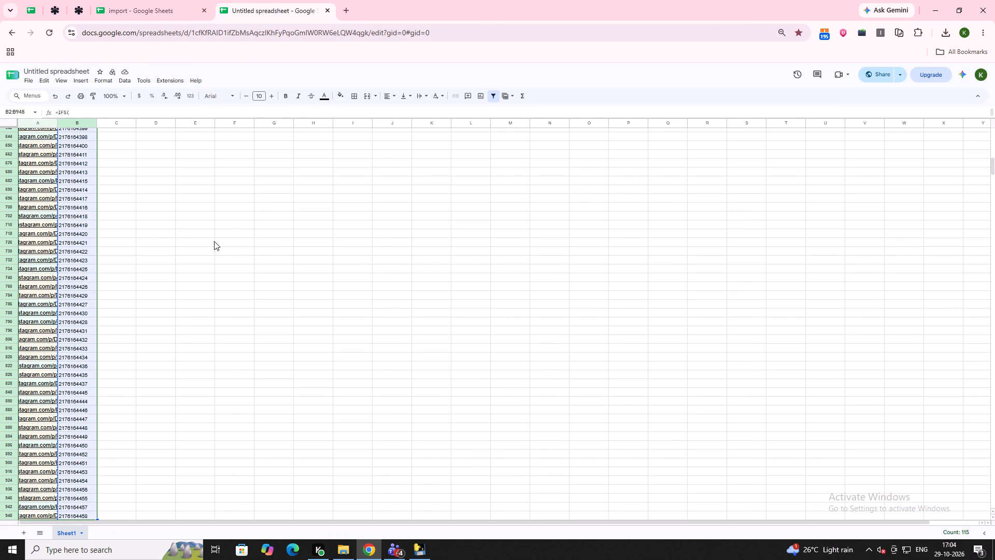
key("ctrl+z")
key("ctrl+z")
key("ctrl+z")
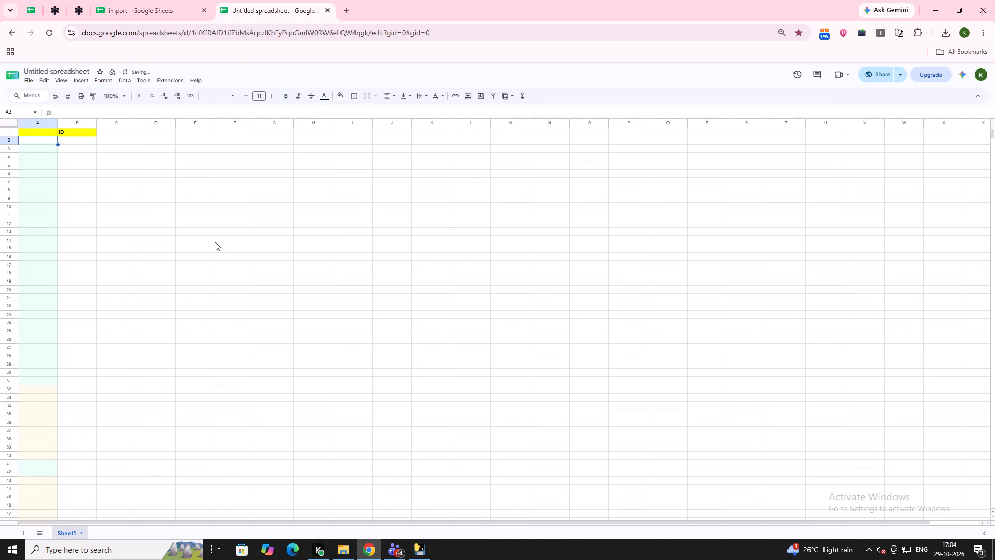
key("ctrl+z")
Close the Untitled and import spreadsheets.
key("ctrl+w")
key("ctrl+w")
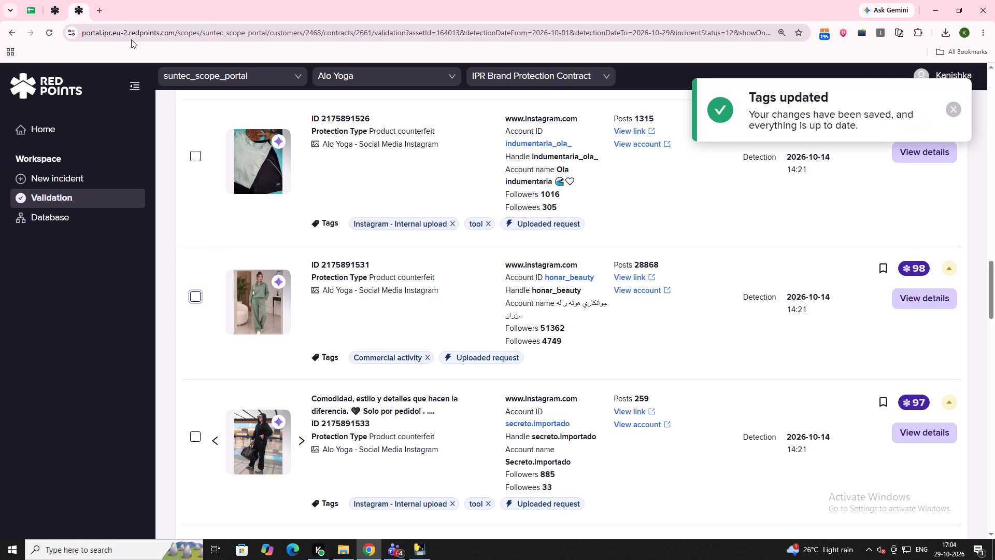
Insert one row above row 31898 in the Alo Yoga - Manual detection sheet.
left_click(34, 0)
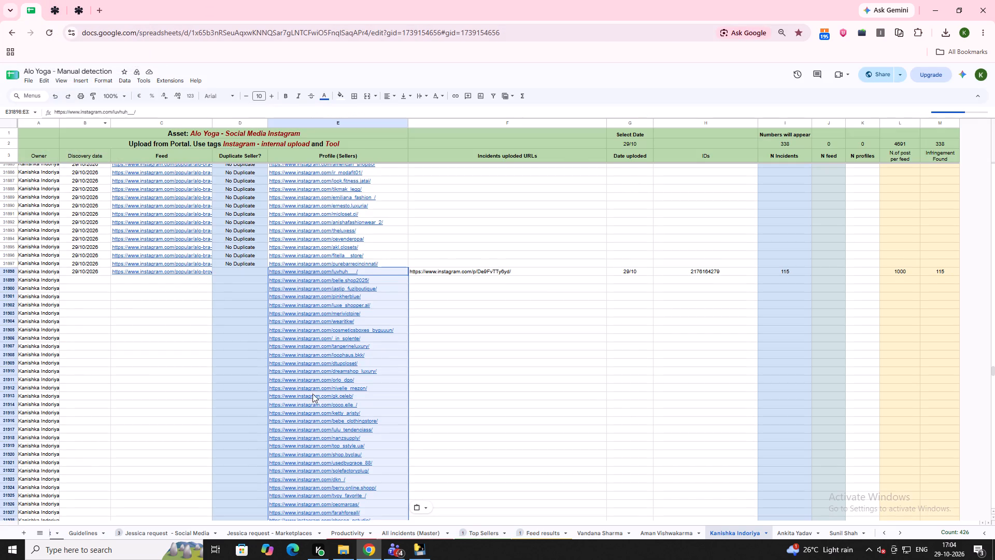
left_click(229, 271)
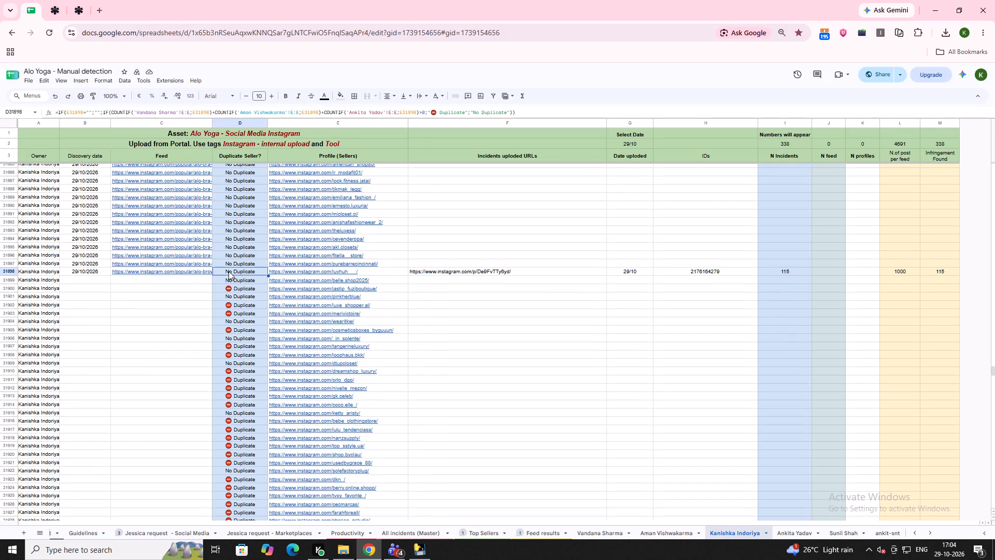
left_click(229, 271)
right_click(229, 271)
left_click(267, 317)
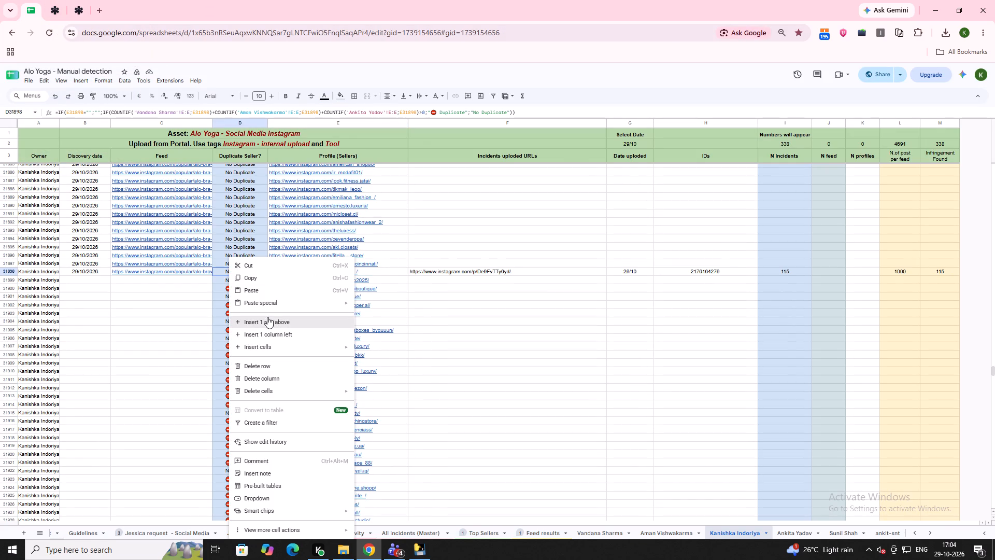
Select the Duplicate Seller? and Profile (Sellers) cells D31898:E31898 in the new blank row.
left_click_drag(265, 271, 272, 271)
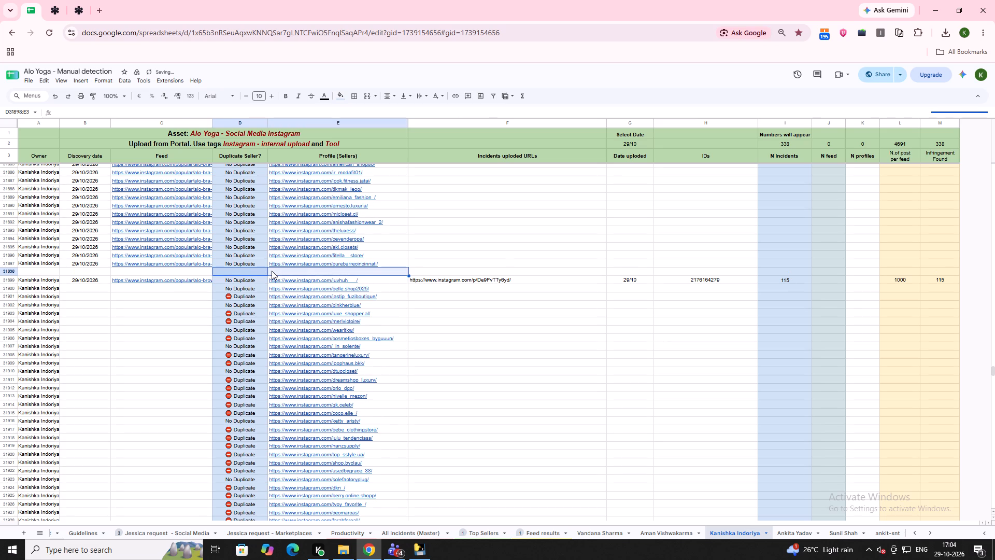
In the Alo Yoga - Manual detection spreadsheet, add a filter at row 31898 over Duplicate Seller? and Profile, showing only Duplicate rows.
key("alt+d")
key("alt+f")
left_click_drag(263, 272, 281, 271)
key("alt+d")
key("alt+f")
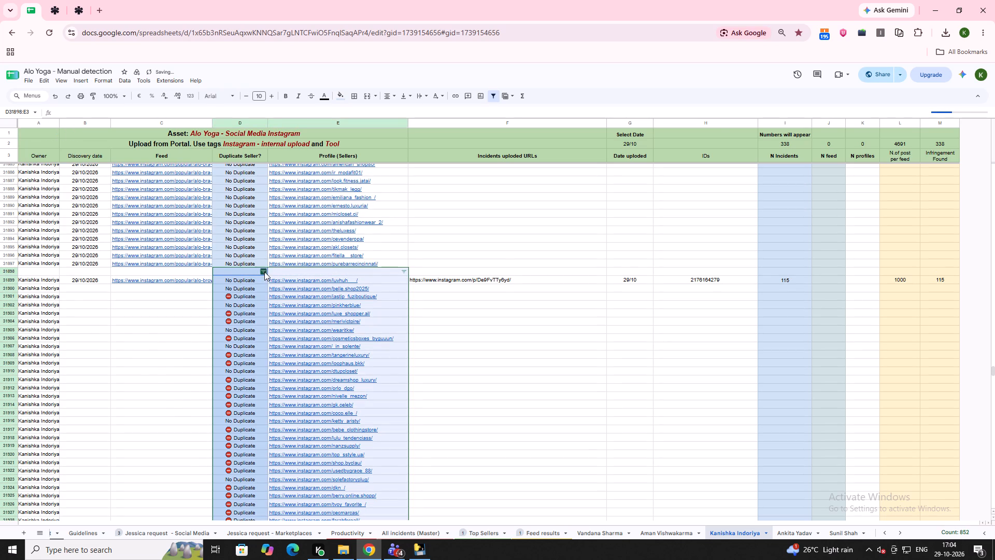
left_click(264, 272)
left_click(208, 412)
left_click(247, 463)
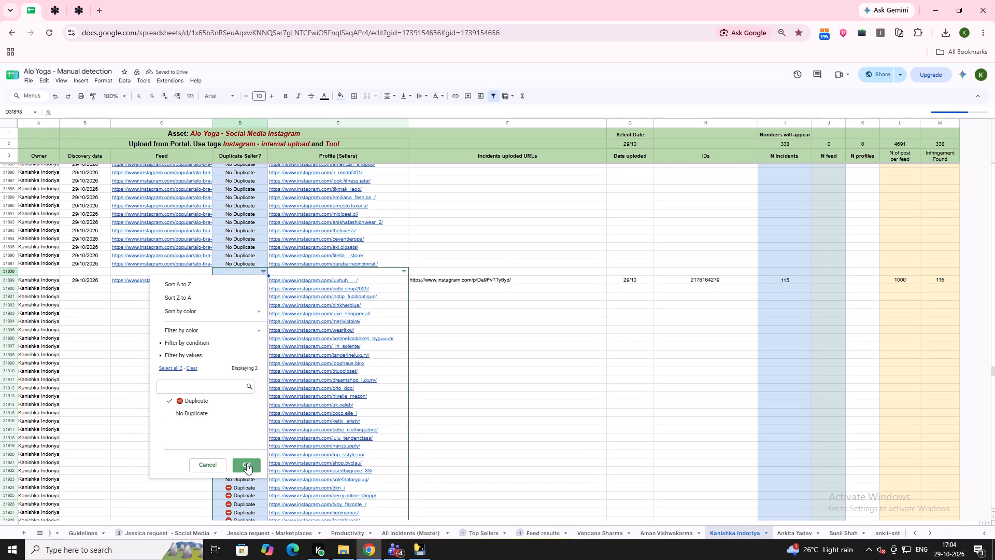
scroll(256, 362, "down", 20)
scroll(256, 362, "down", 8)
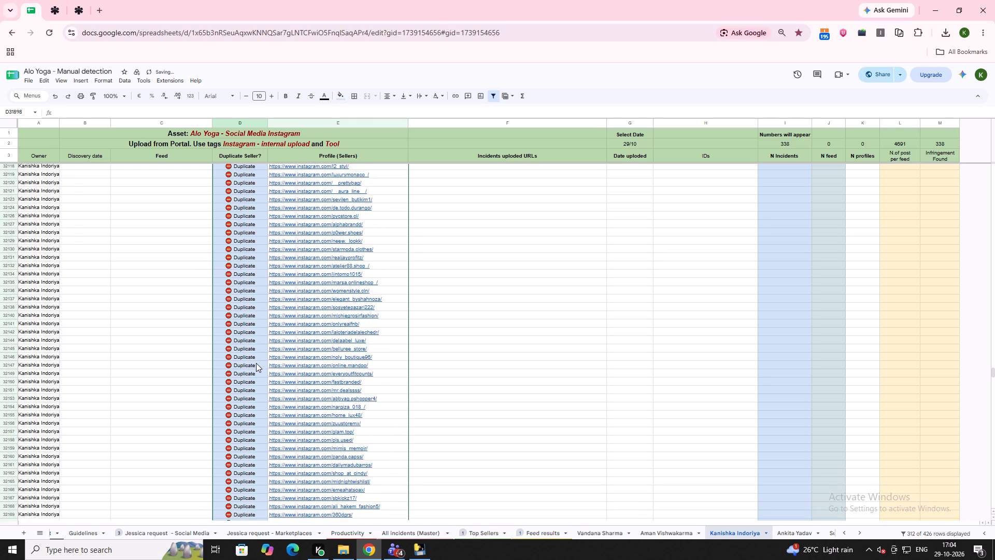
Delete all the filtered Duplicate rows, from row 31901 through row 32324.
scroll(256, 363, "down", 20)
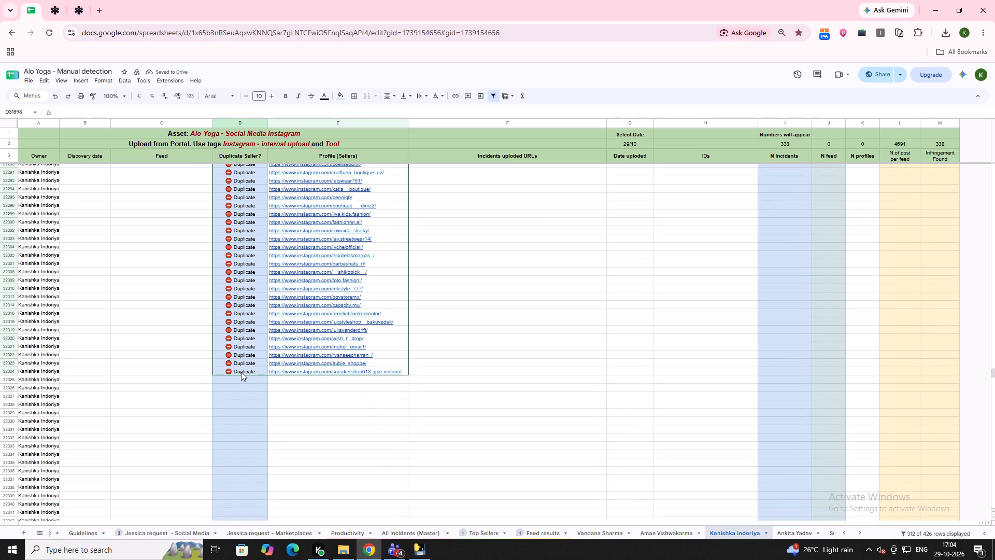
left_click(241, 371)
key("ctrl+shift+Up")
right_click(241, 371)
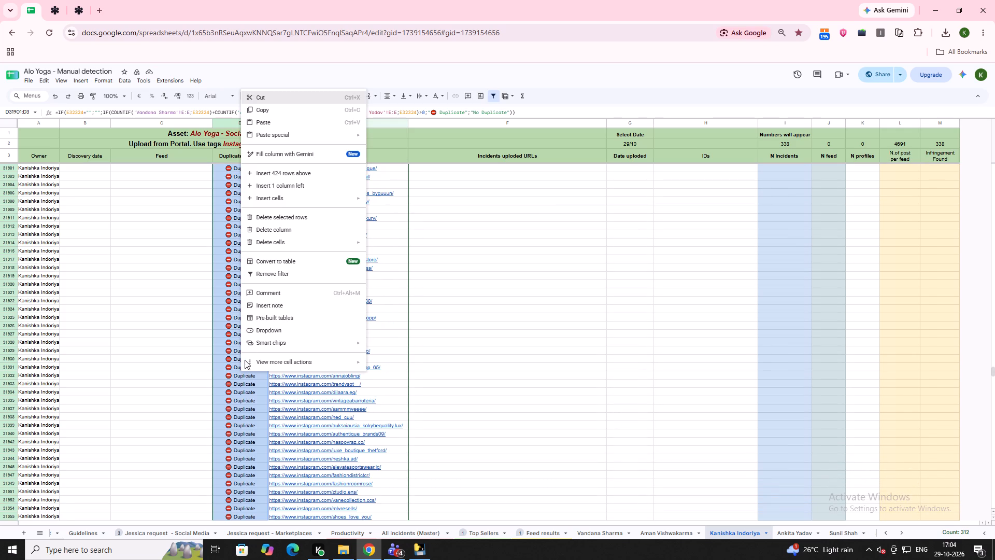
left_click(265, 218)
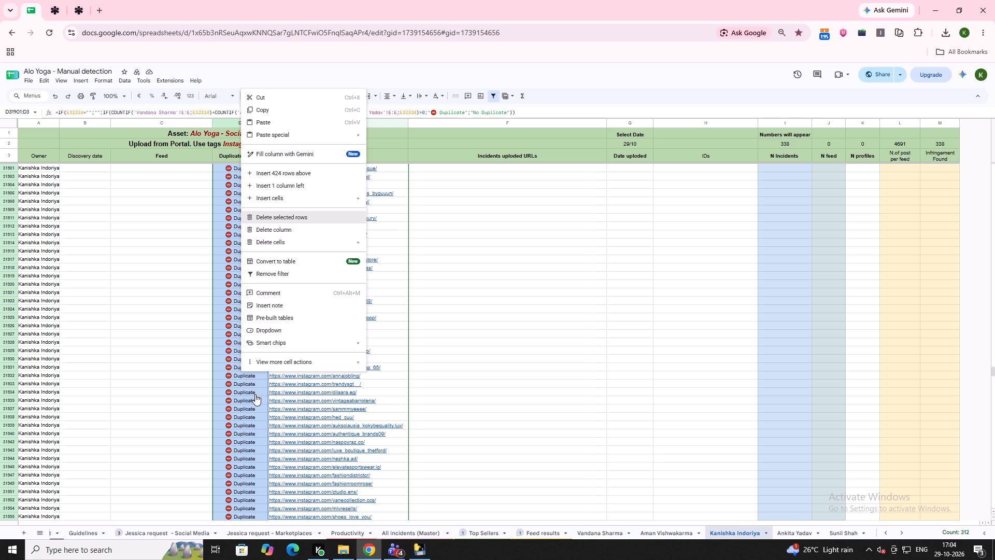
Show the No Duplicate rows again in the Duplicate Seller? filter and remove the filter from the sheet.
scroll(257, 397, "up", 20)
scroll(257, 397, "up", 3)
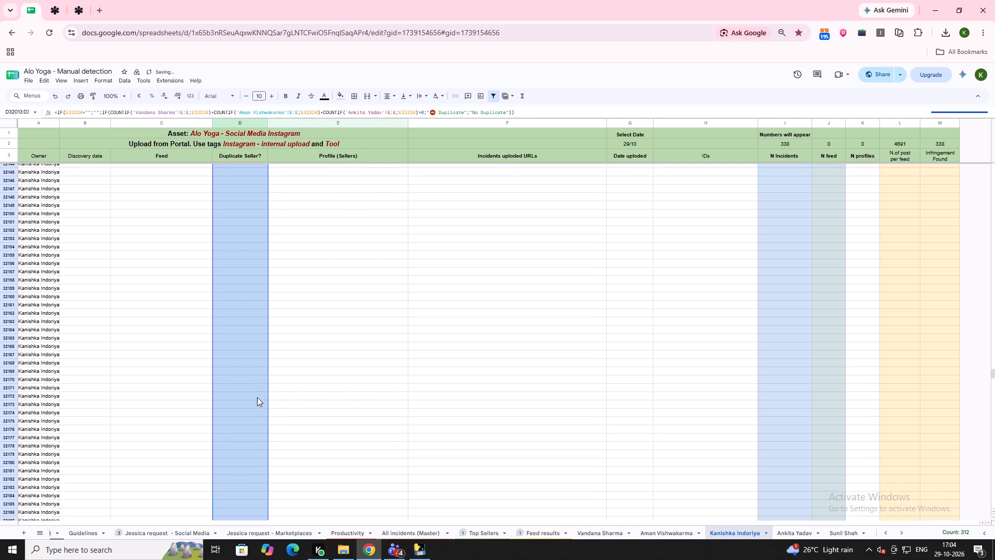
scroll(257, 397, "up", 20)
scroll(257, 397, "up", 10)
scroll(257, 397, "down", 5)
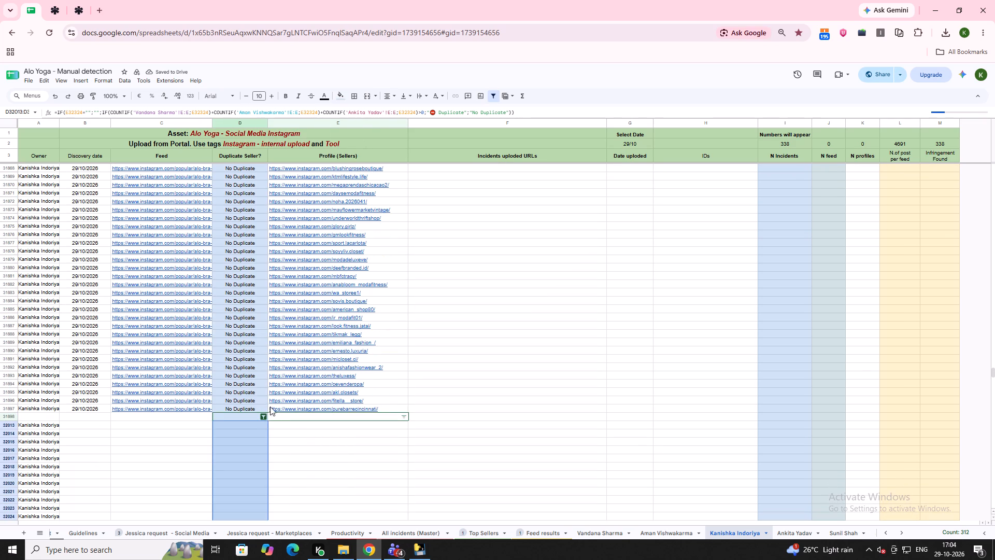
left_click(265, 415)
left_click(221, 334)
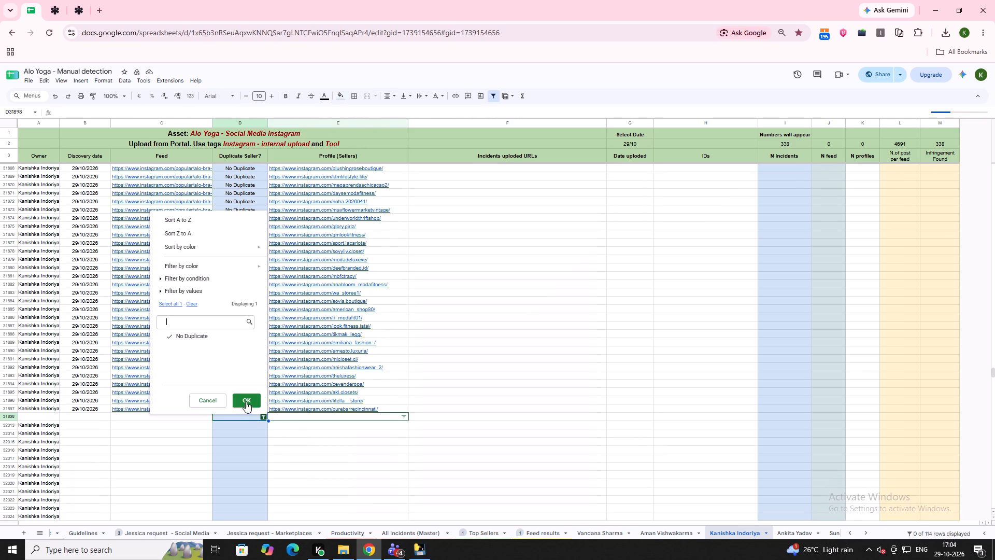
left_click(248, 401)
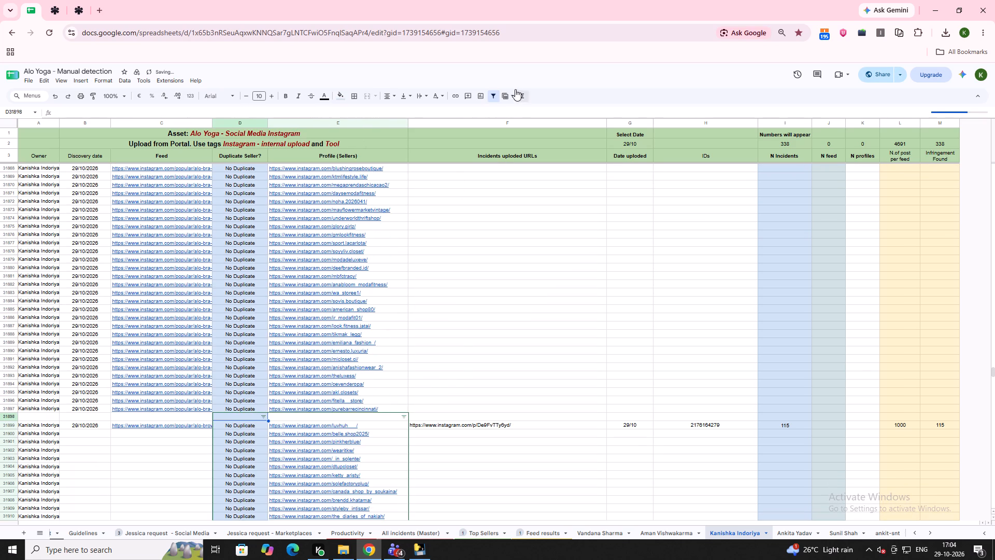
left_click(488, 95)
Delete the blank row 31898 above the new batch of seller profiles.
left_click(245, 413)
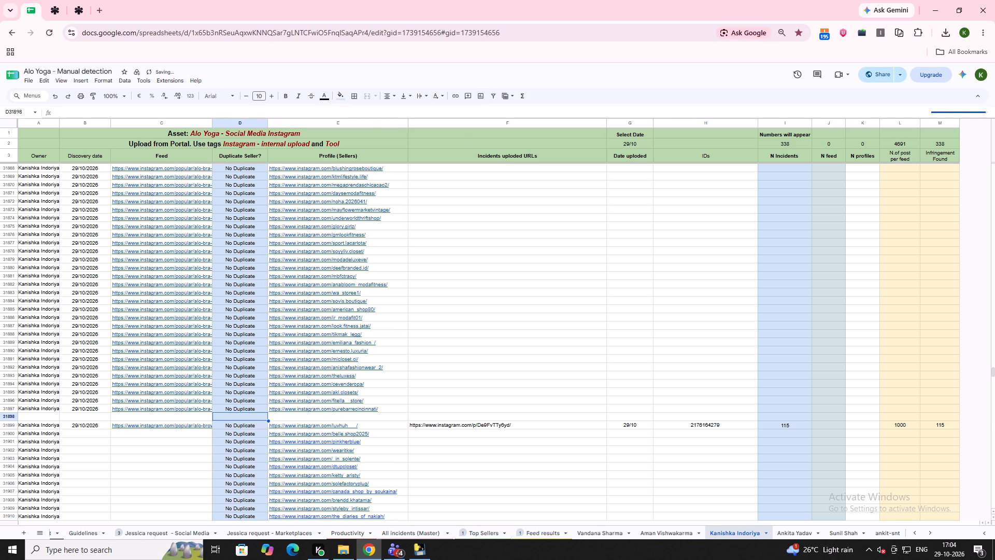
left_click(248, 416)
right_click(248, 416)
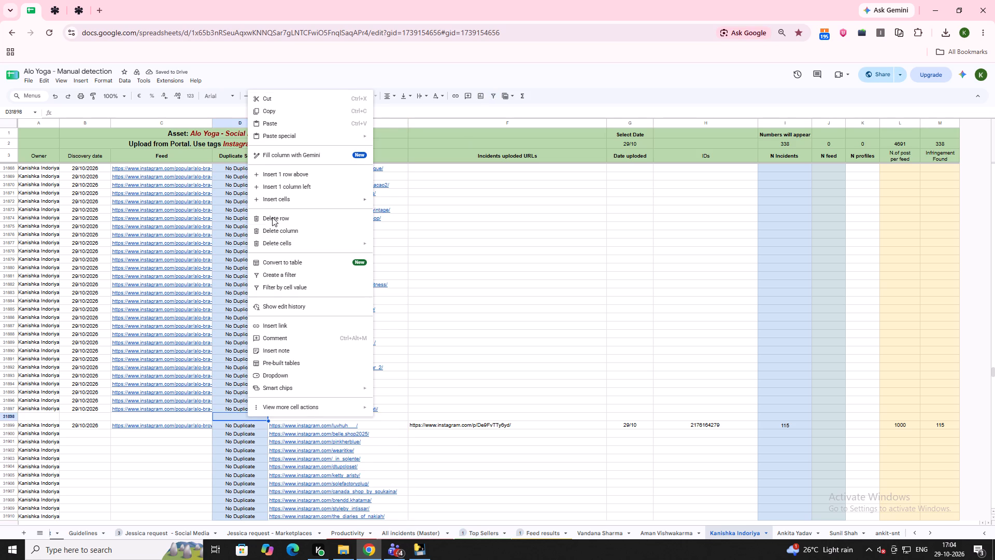
left_click(273, 219)
Fill the discovery date 29/10/2026 and the feed link from row 31898 down to the last seller profile in row 32011.
left_click(96, 420)
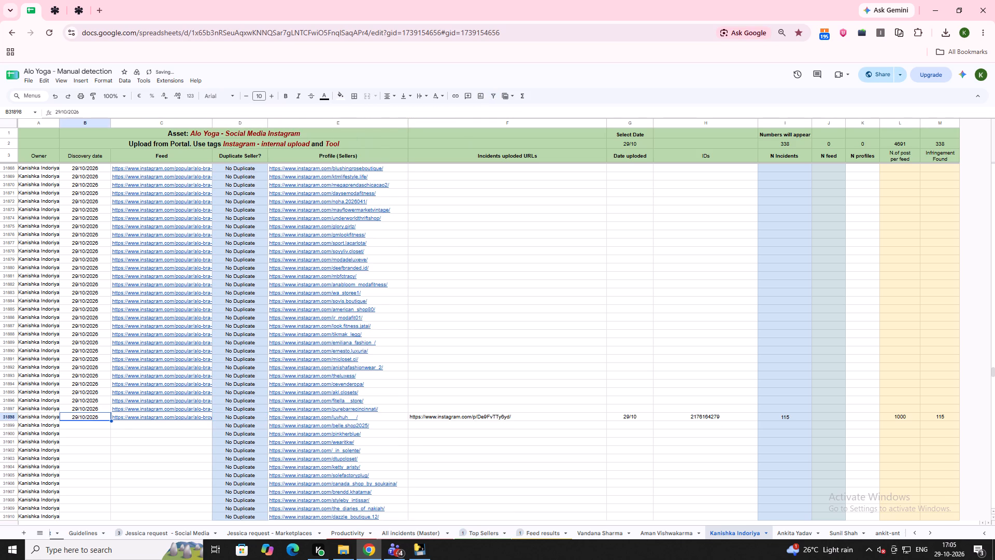
key("shift+Right")
key("shift+Down")
key("shift+Down")
key("shift+Down")
key("shift+Down")
key("shift+Down")
key("shift+Down")
key("shift+Down")
key("shift+Down")
key("shift+Down")
key("shift+Down")
key("shift+Down")
key("shift+Down")
key("shift+Down")
key("shift+Down")
key("shift+Down")
key("shift+Down")
key("shift+Down")
key("shift+Down")
key("shift+Down")
key("shift+Down")
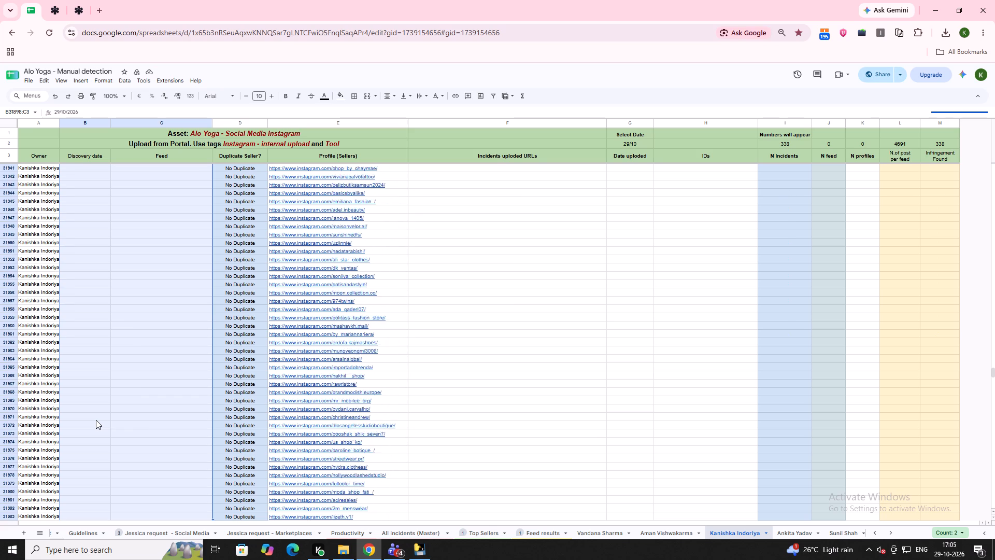
key("shift+Up")
key("shift+Up")
key("shift+Up")
key("shift+Up")
key("shift+Up")
key("shift+Up")
key("shift+Up")
key("shift+Up")
key("shift+Up")
key("shift+Up")
key("shift+Up")
key("shift+Up")
key("shift+Up")
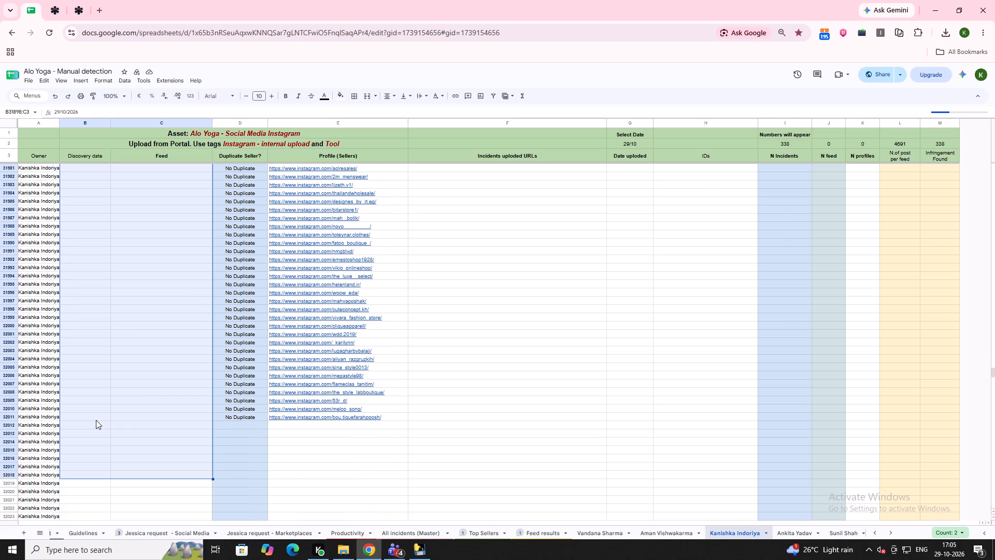
key("shift+Down")
key("ctrl+d")
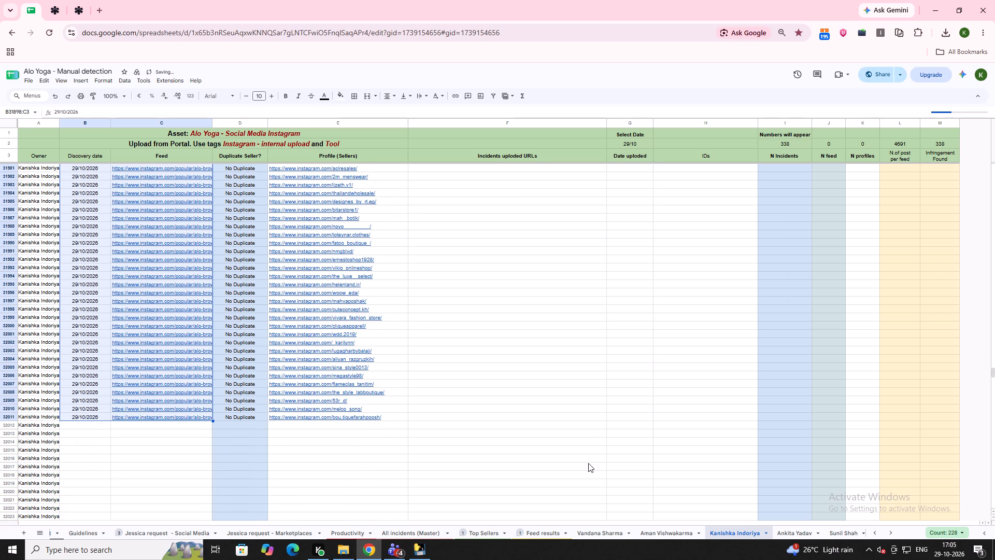
Add a filter across all columns of the sheet, with row 1 containing Select Date as its header.
left_click(627, 451)
scroll(499, 458, "up", 2)
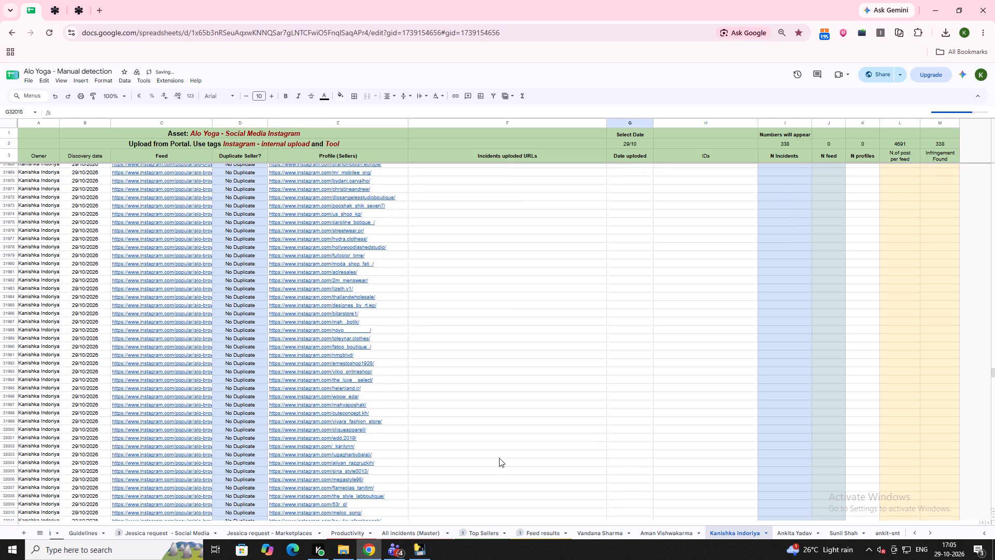
left_click(630, 135)
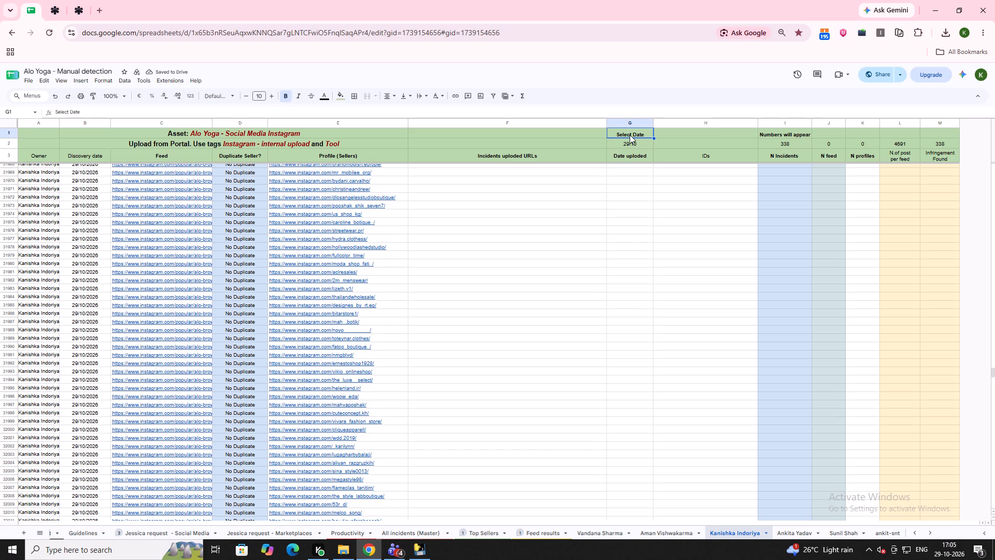
key("alt+d")
key("alt+f")
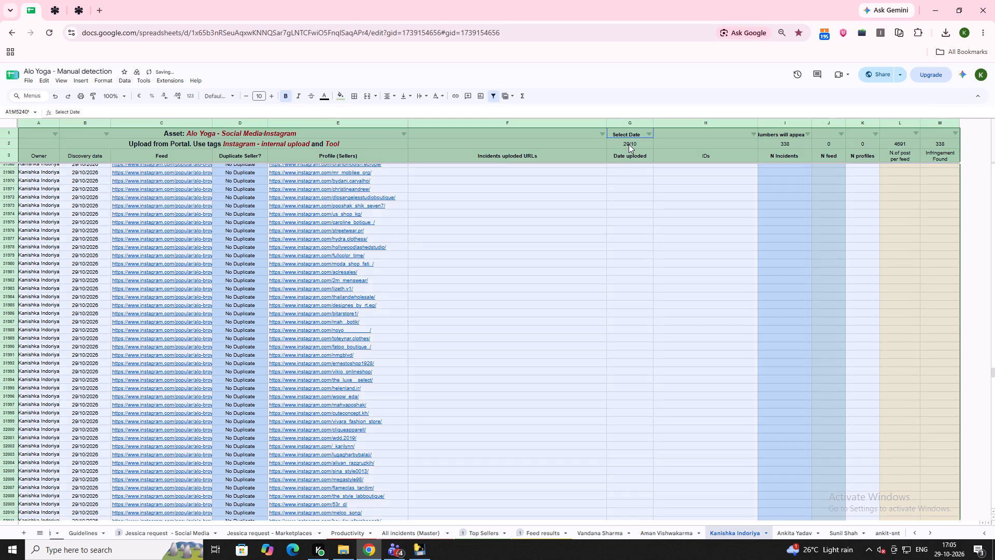